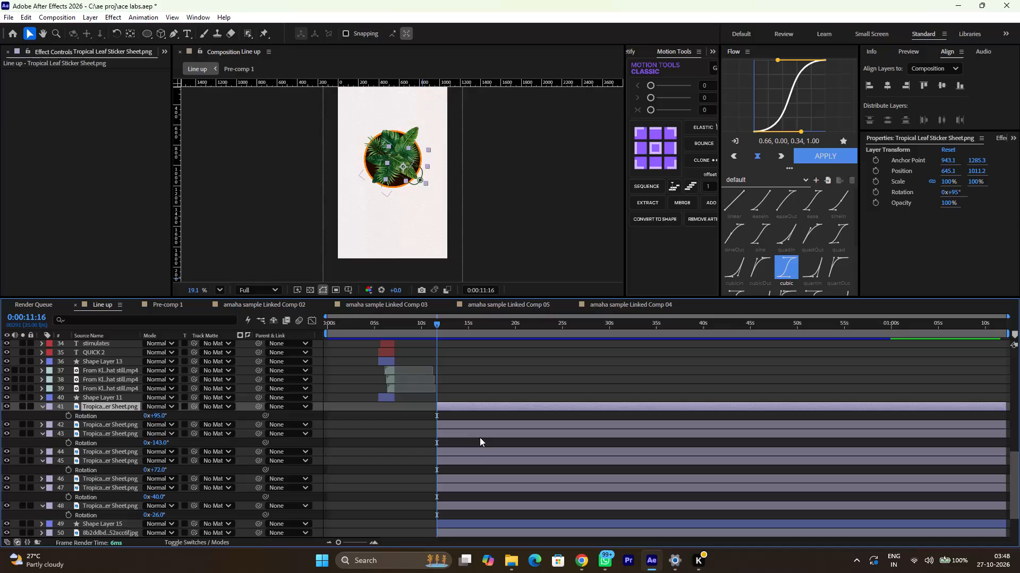
Select all eight tropical leaf layers and nudge them slightly left over the orange-rimmed circle.
left_click(464, 504, "shift")
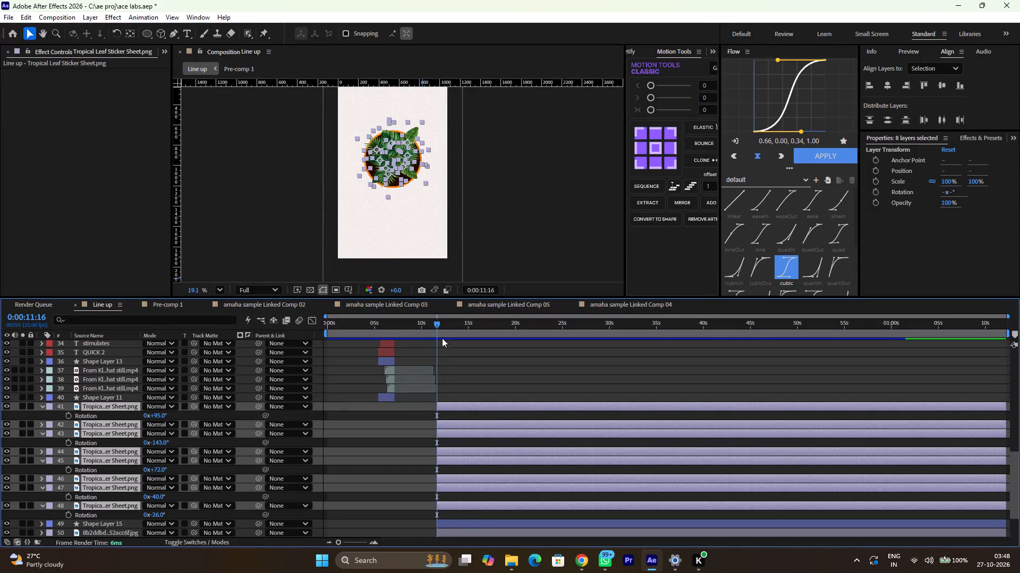
scroll(387, 134, "up", 1)
scroll(387, 134, "down", 1)
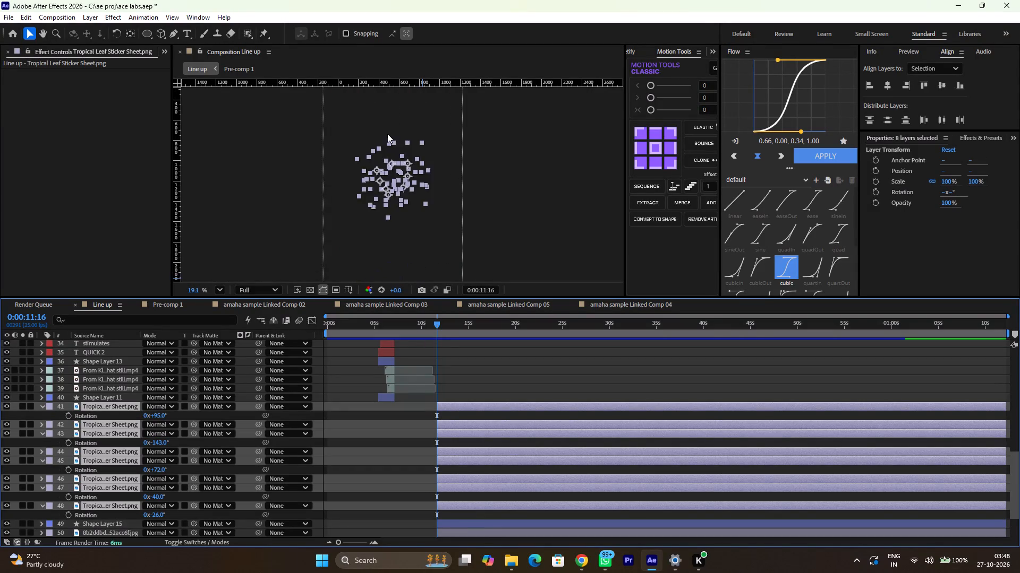
scroll(387, 134, "down", 1)
scroll(387, 134, "up", 9, "ctrl")
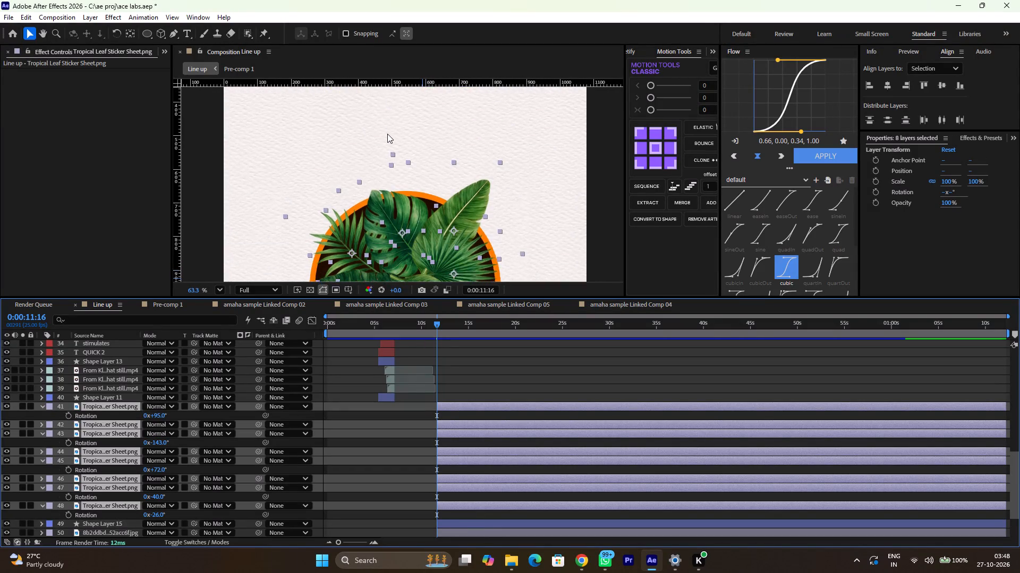
left_click_drag(412, 187, 406, 188)
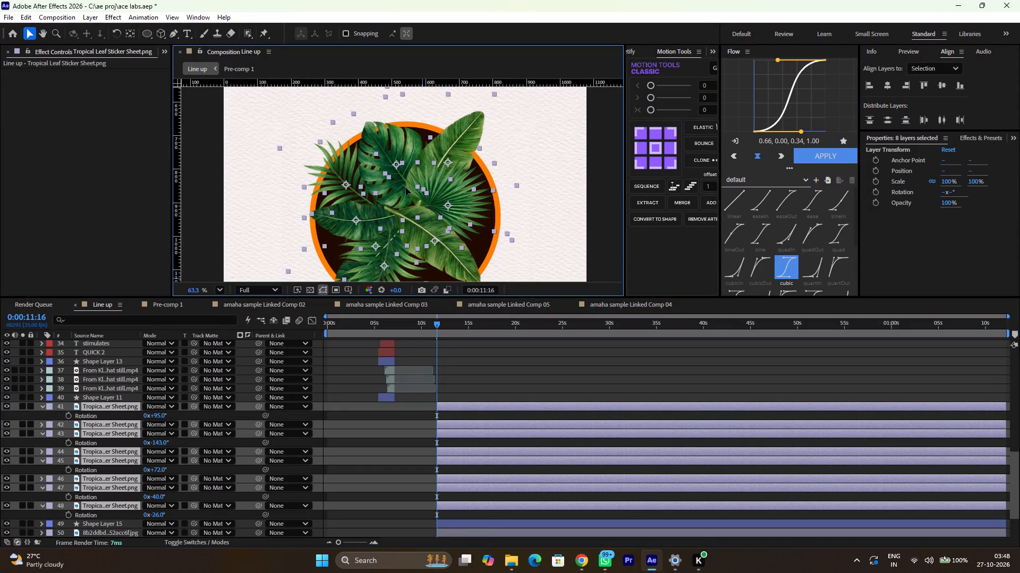
left_click_drag(406, 188, 406, 188)
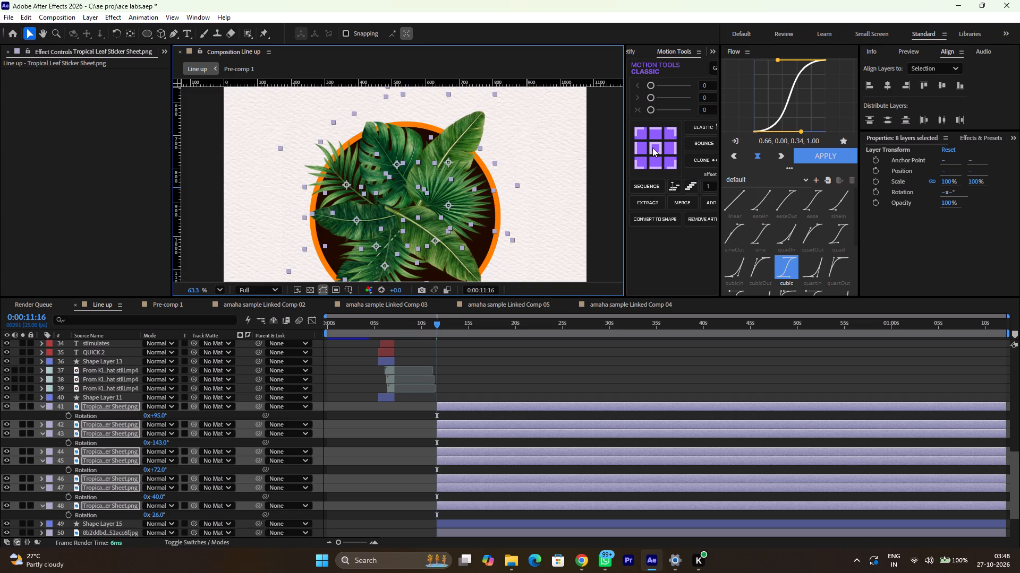
Centre the leaf layers' anchor points with Motion Tools and parent all eight to a new null.
left_click(658, 149)
left_click(713, 200)
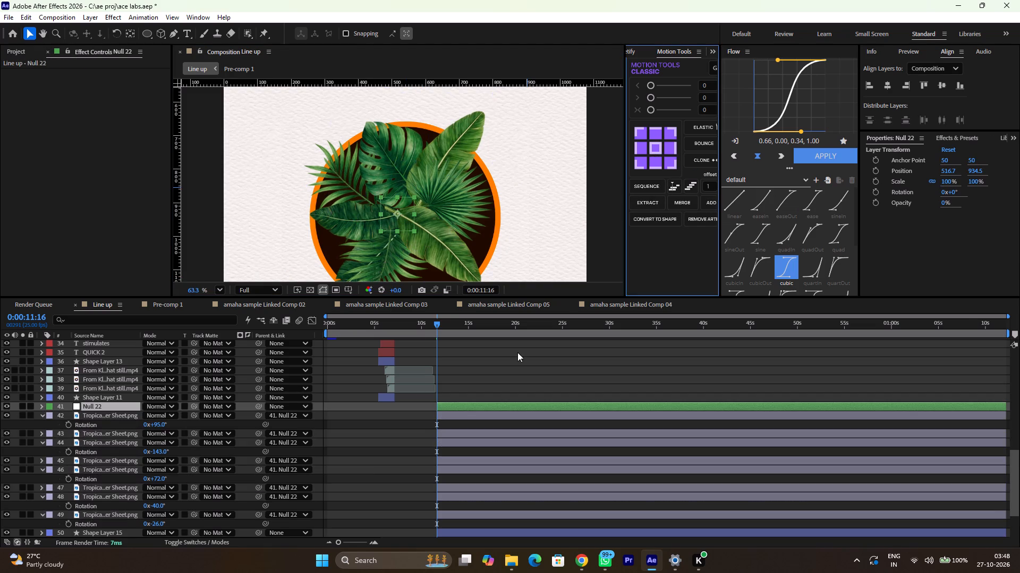
Scale the new null to 111% to enlarge the whole leaf cluster.
key("d")
key("s")
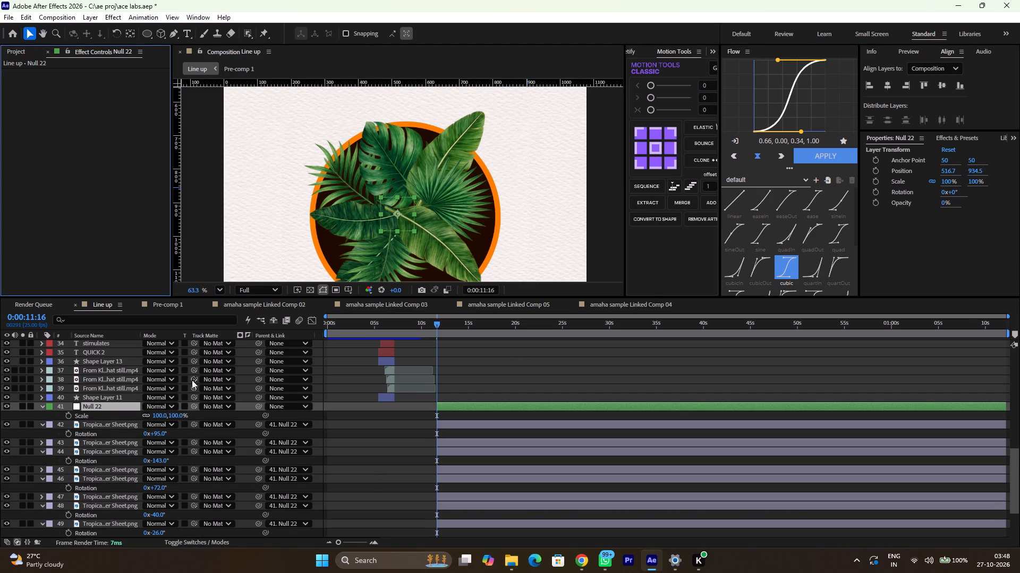
left_click_drag(158, 413, 165, 414)
scroll(417, 170, "down", 7)
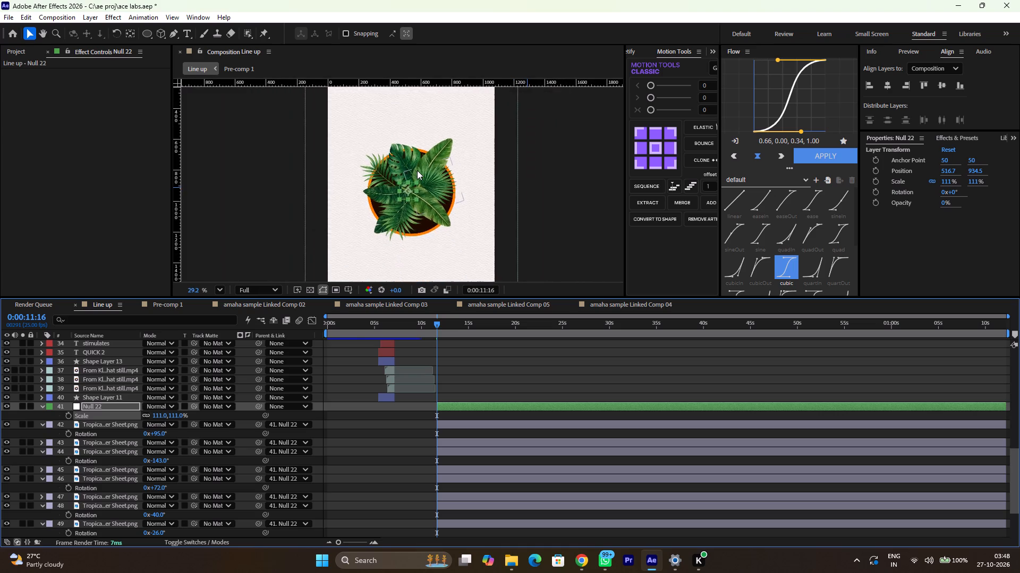
scroll(417, 170, "down", 2)
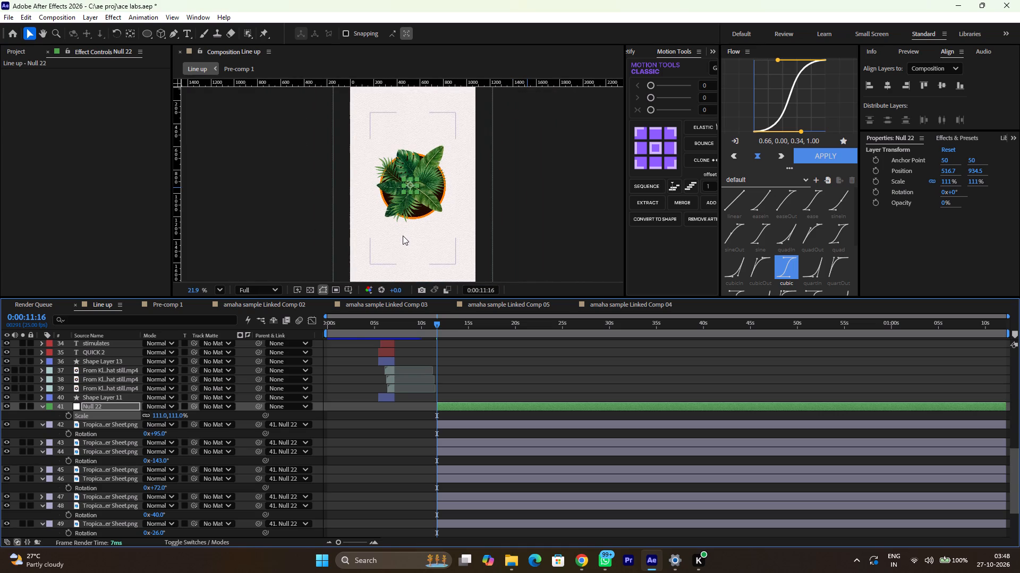
Switch to Chrome, open a new tab and enter the query "indian map".
key("alt+Tab")
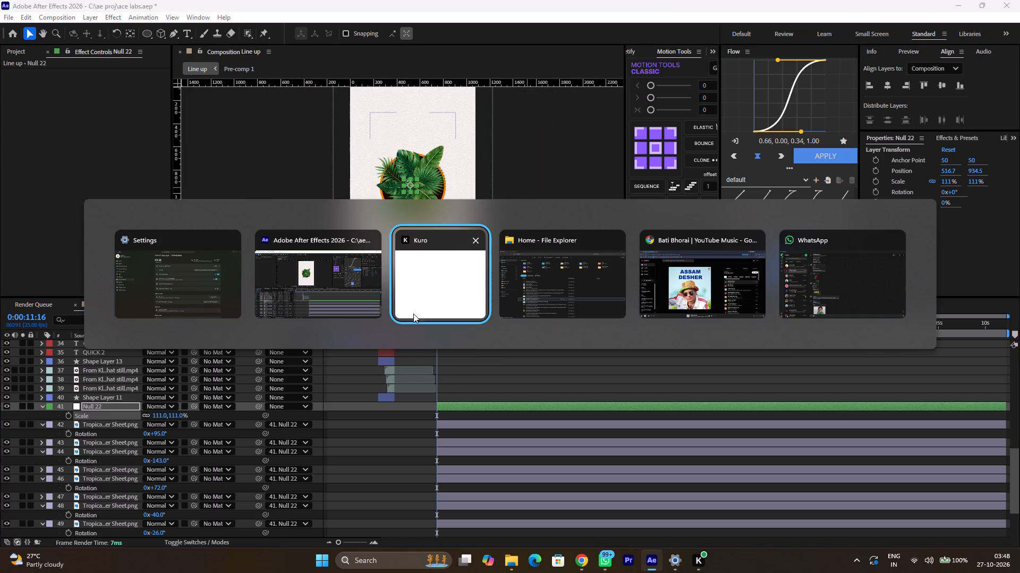
key("alt+Tab")
key("alt+Tab")
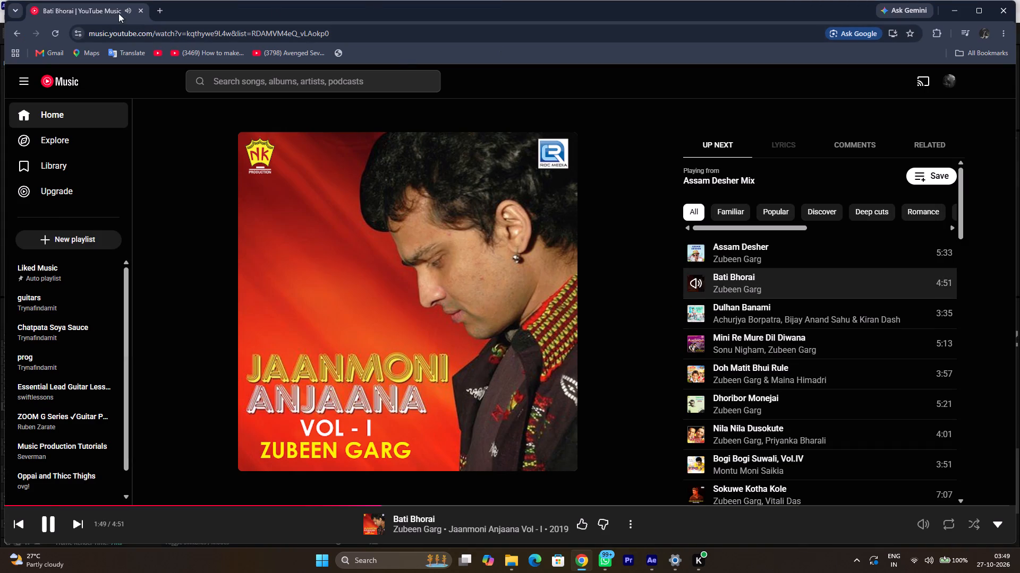
left_click(158, 5)
type("indian map")
key("space")
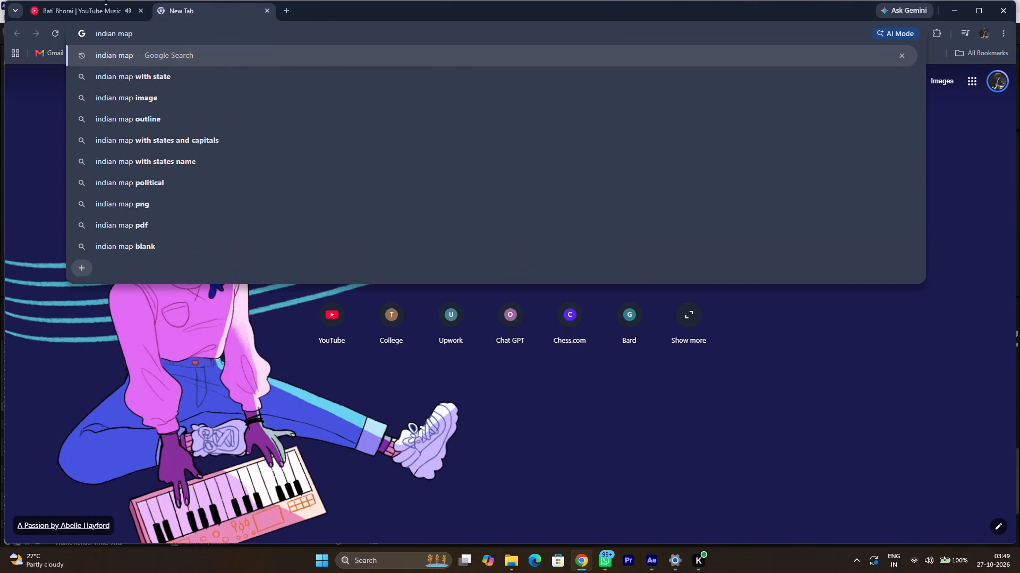
Look up Dream Theater in YouTube Music and play "Scene Eight: The Spirit Carries On".
left_click(104, 7)
left_click(356, 88)
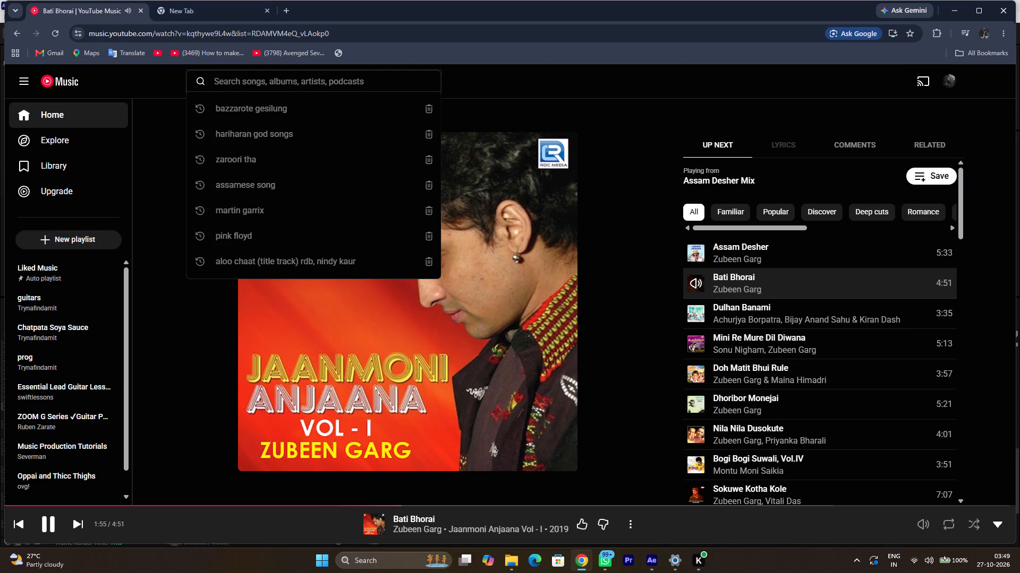
type("dream")
key("space")
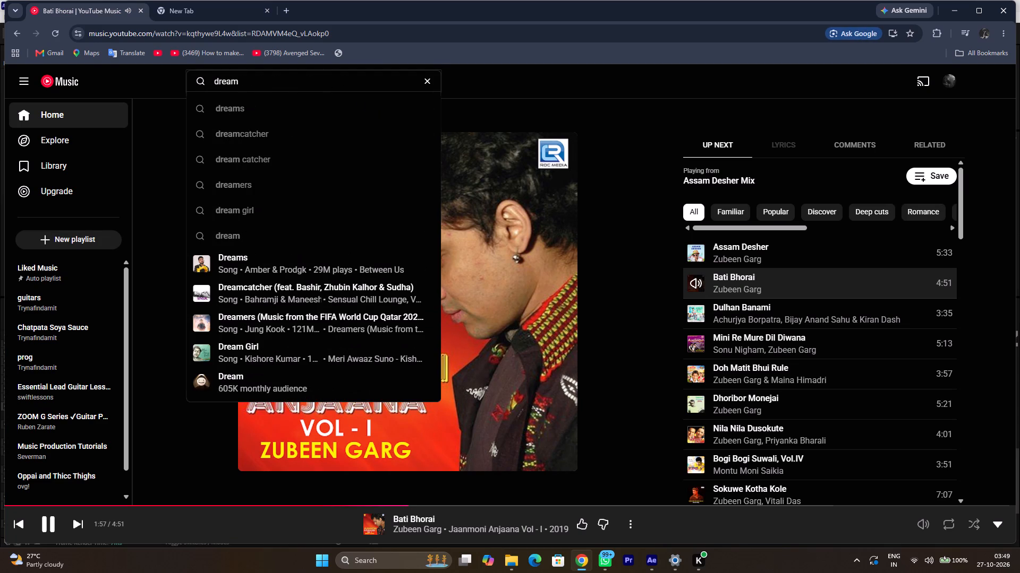
type("th")
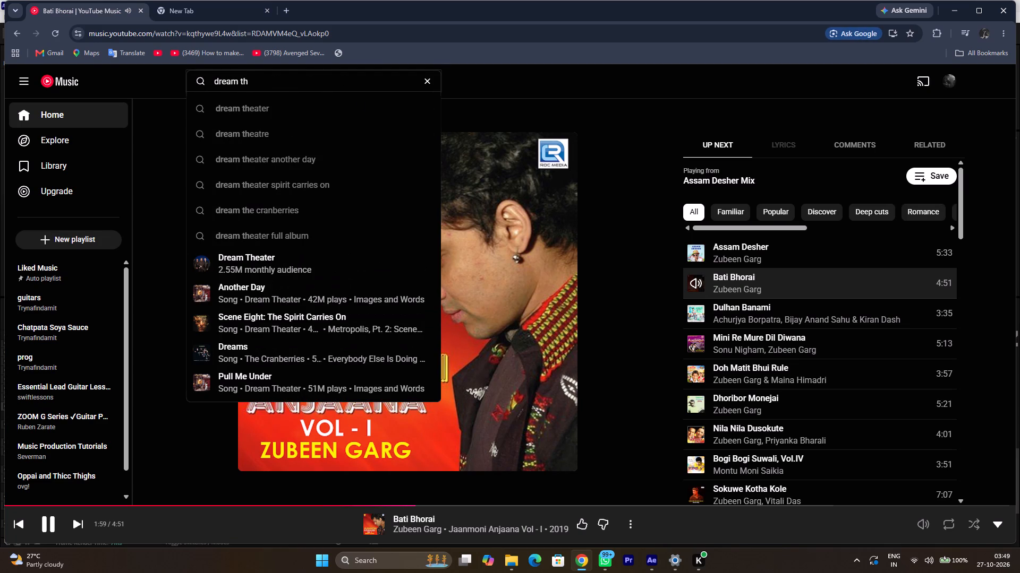
left_click(201, 323)
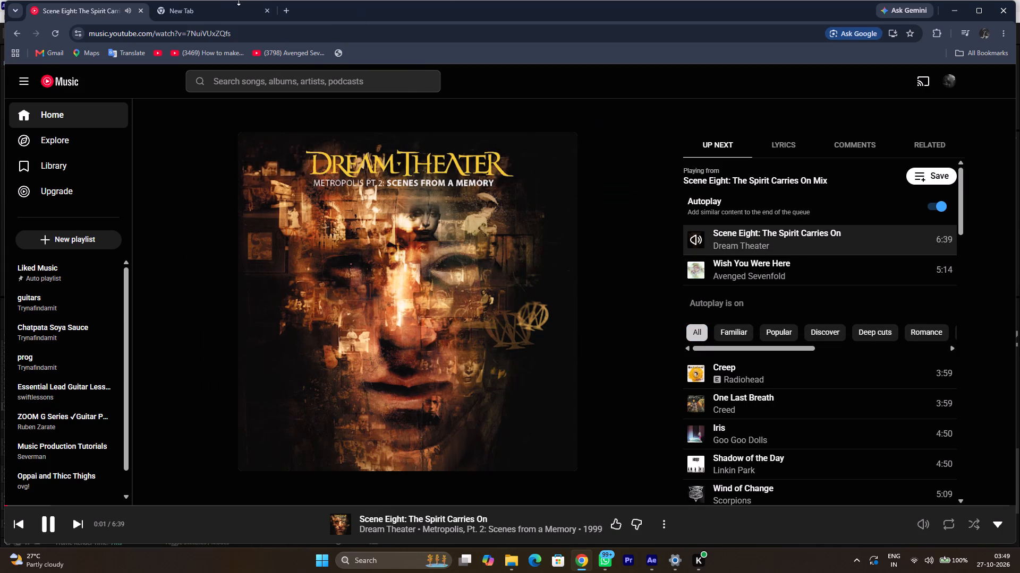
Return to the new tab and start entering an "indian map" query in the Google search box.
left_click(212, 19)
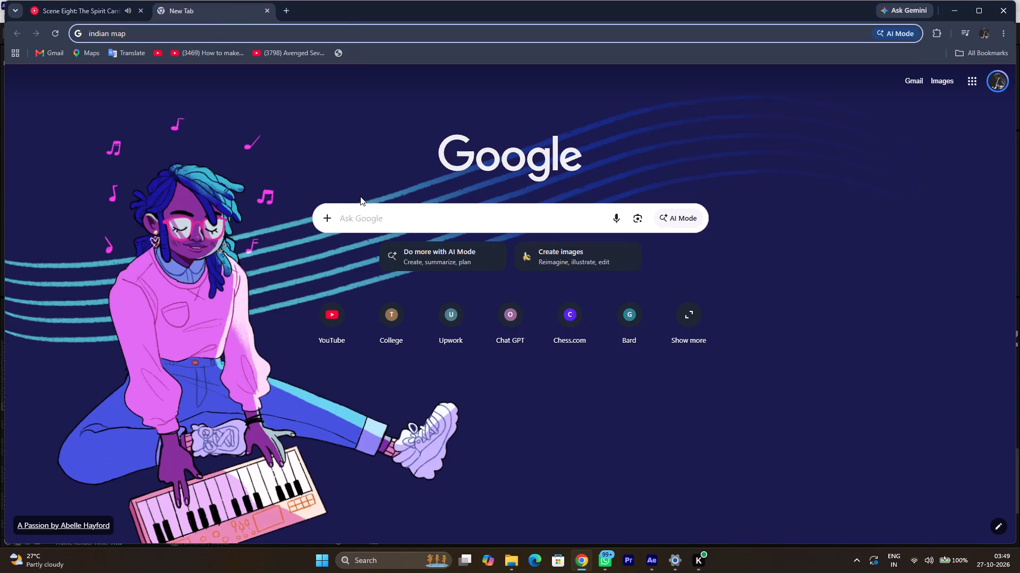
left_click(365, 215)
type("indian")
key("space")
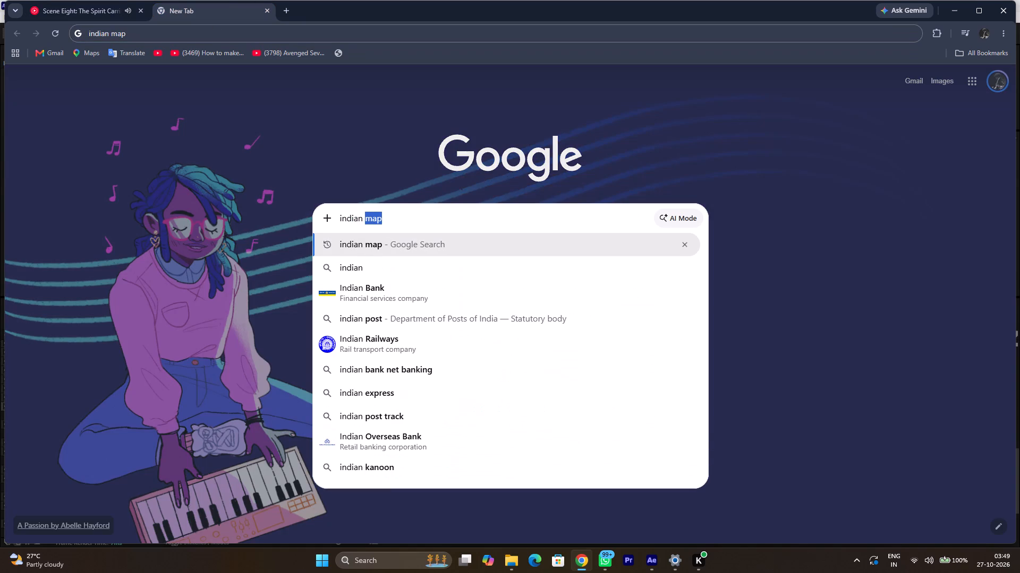
Switch to After Effects and preview the Line up composition from 0:00:07:04.
key("alt+Tab")
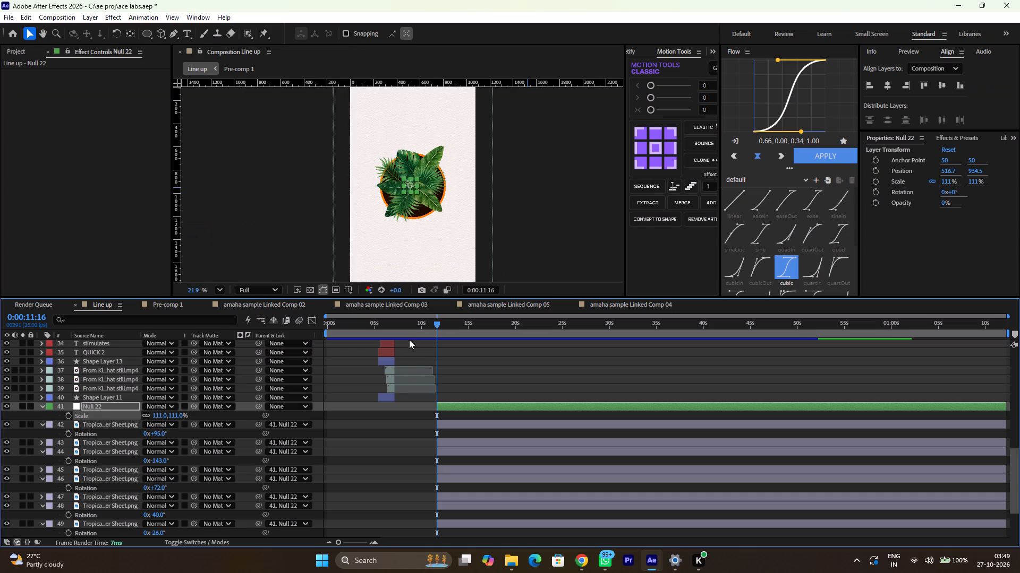
left_click(395, 323)
key("space")
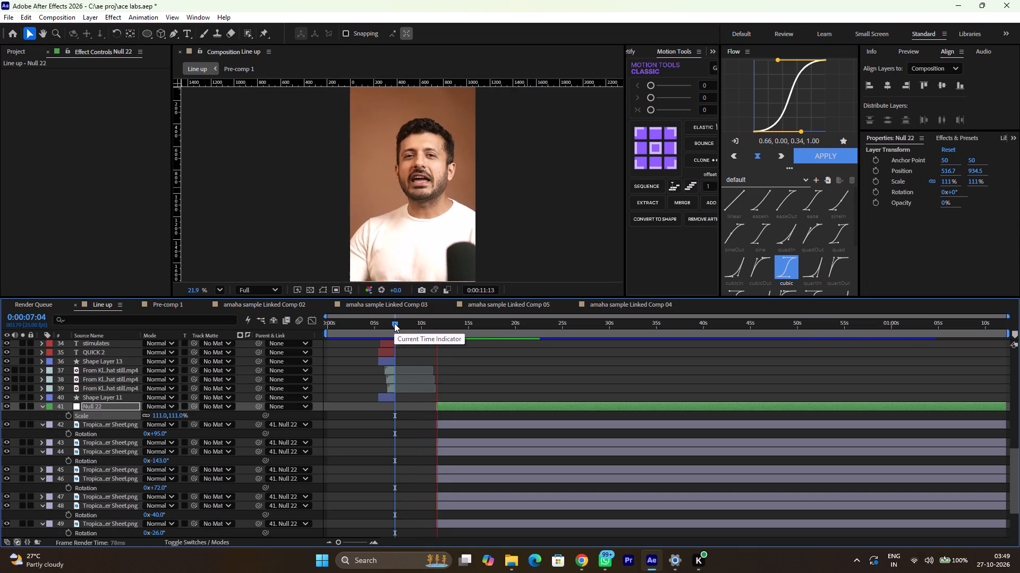
key("space")
Switch back to Chrome and search Google for "ancient indian culture" in place of the map query.
key("alt+Tab")
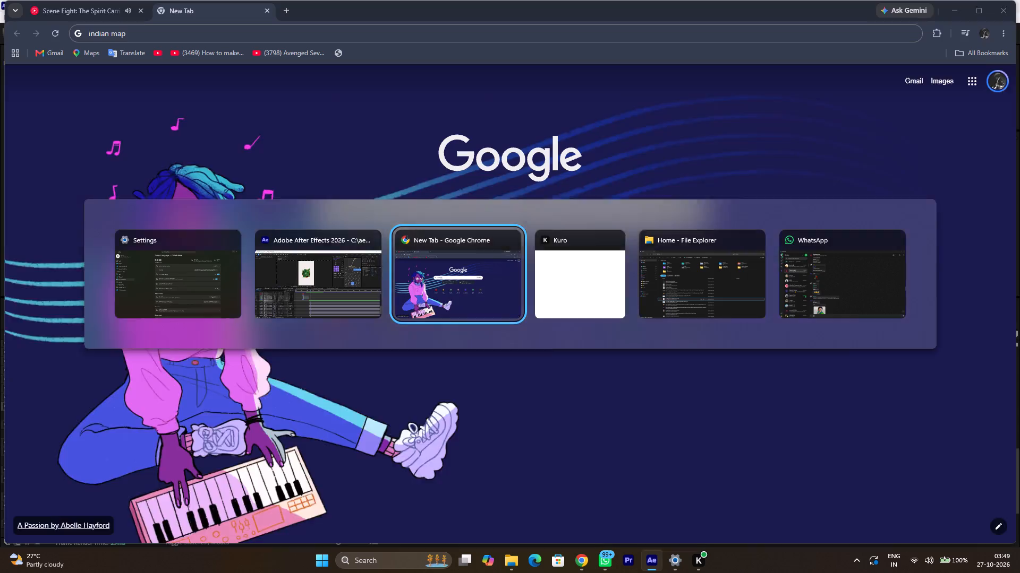
left_click_drag(400, 214, 297, 230)
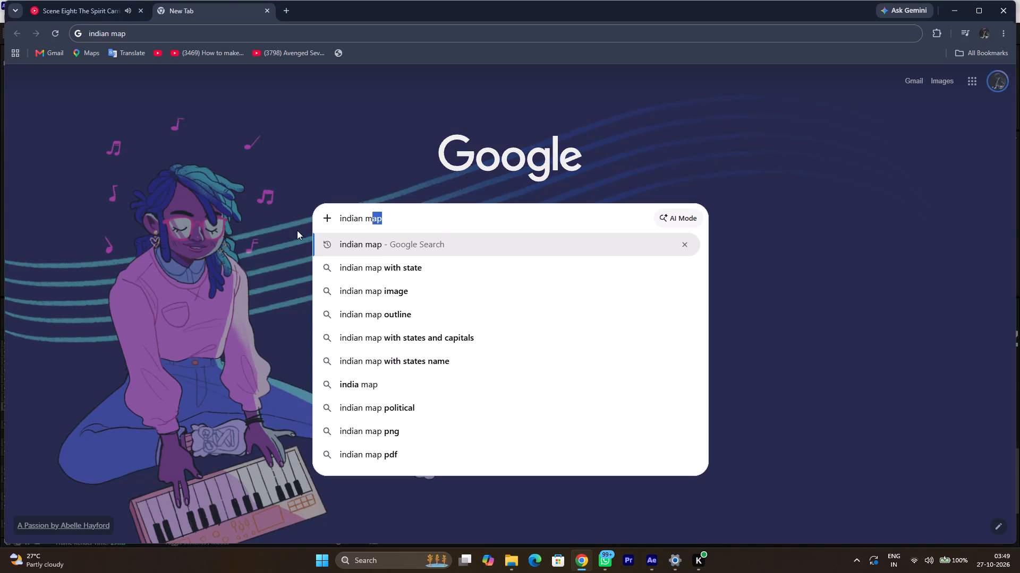
left_click_drag(297, 230, 222, 204)
type("ancient i d")
key("BackSpace")
key("BackSpace")
type("ndia")
key("space")
key("space")
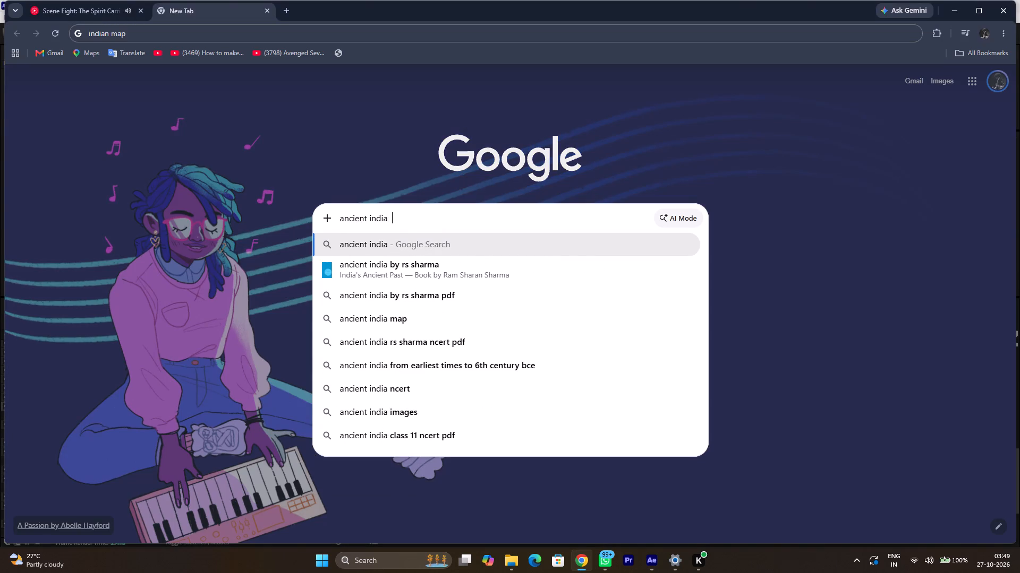
key("BackSpace")
key("BackSpace")
type("n cul")
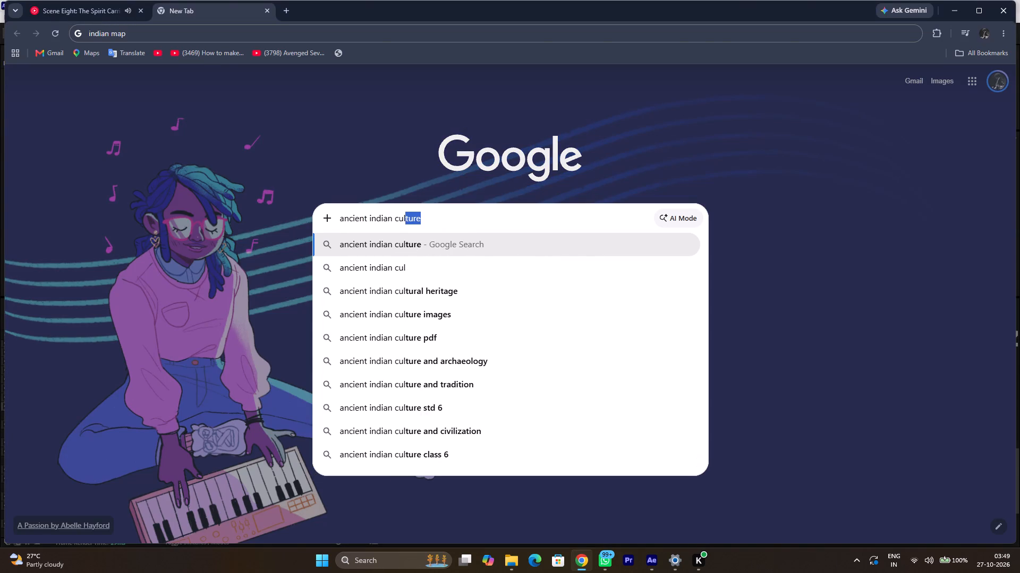
key("Return")
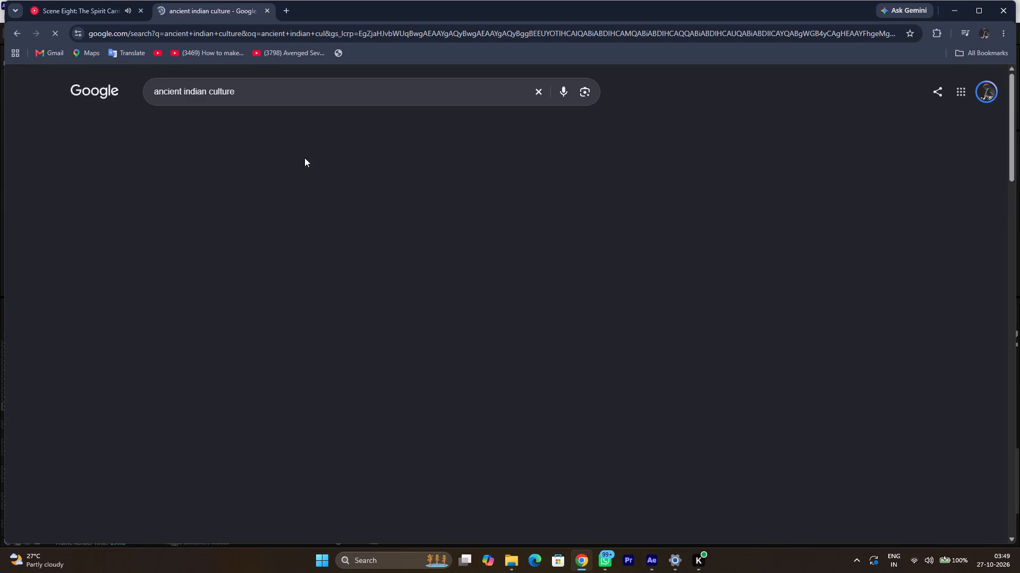
Show the image results for ancient indian culture and look through them for suitable visuals.
left_click(231, 121)
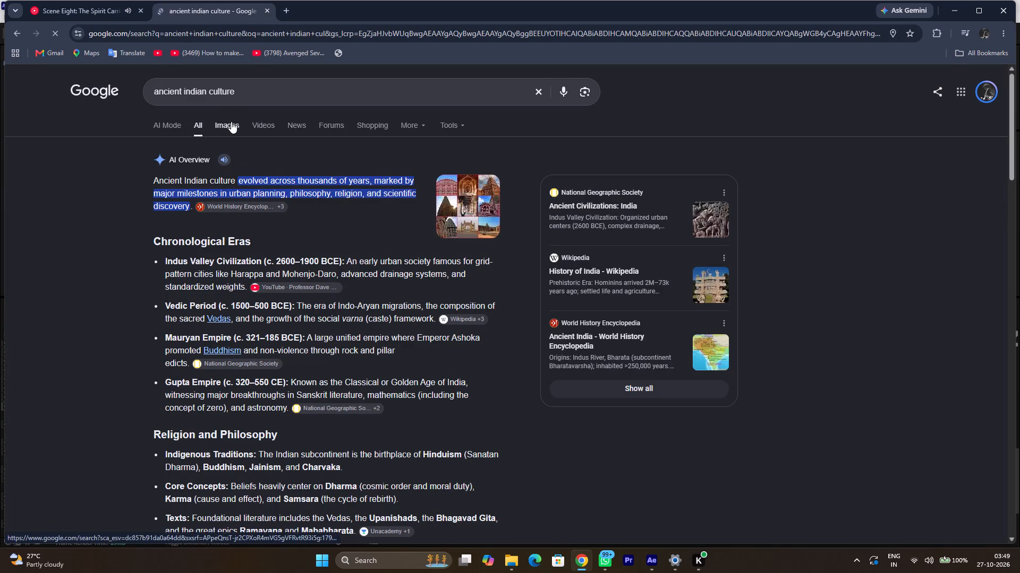
scroll(405, 281, "down", 1)
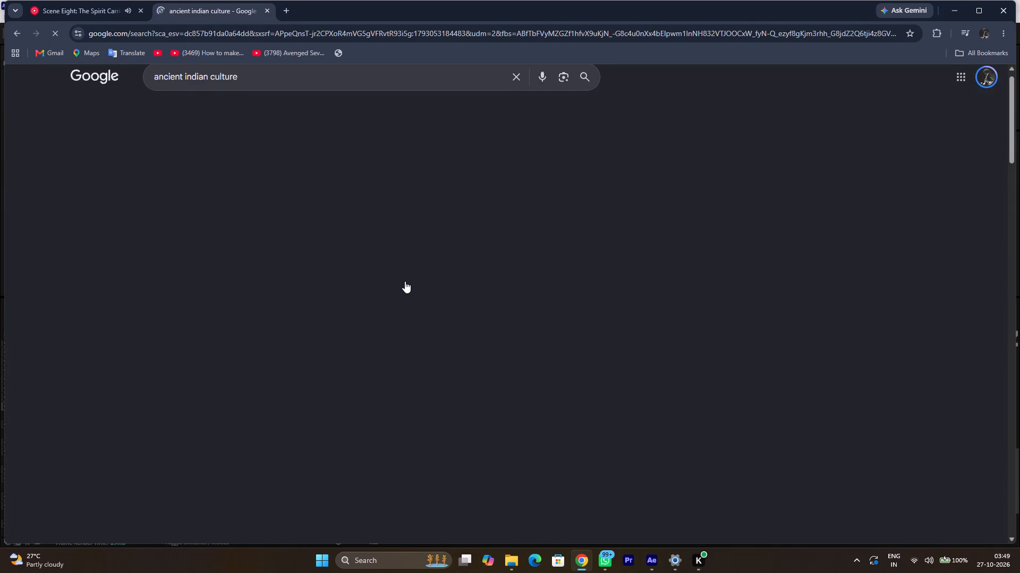
scroll(405, 281, "down", 1)
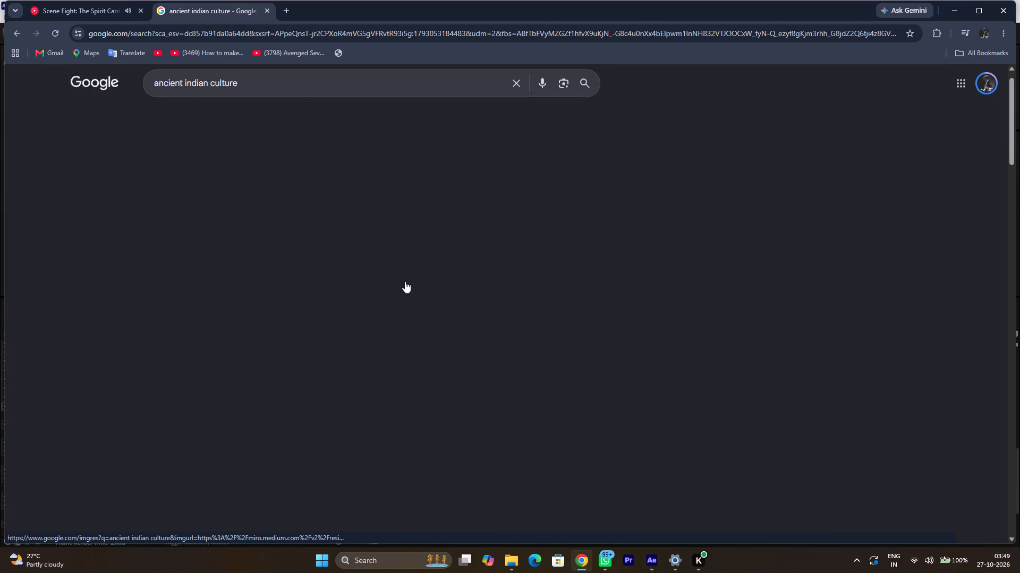
scroll(405, 281, "down", 1)
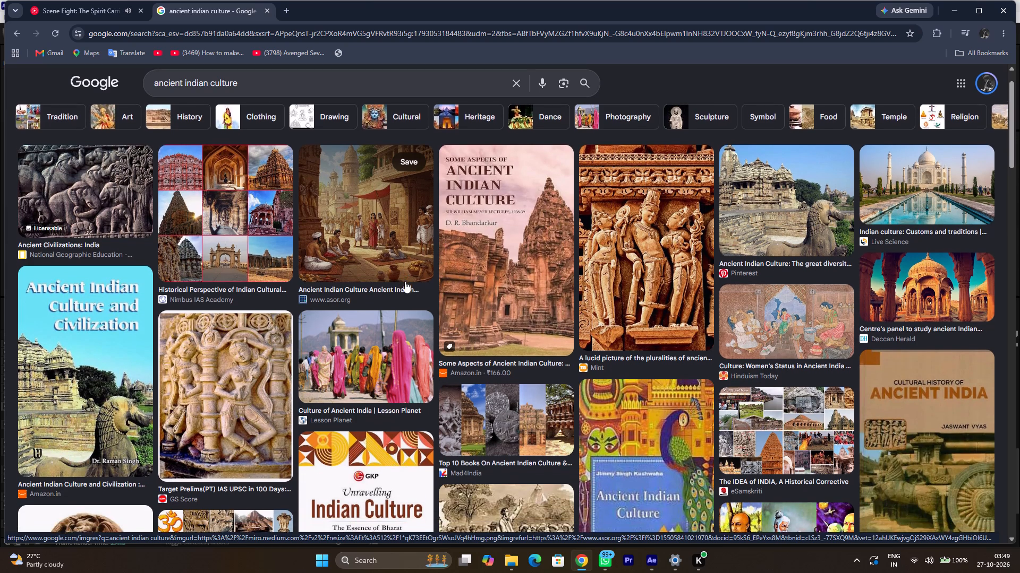
scroll(405, 281, "down", 1)
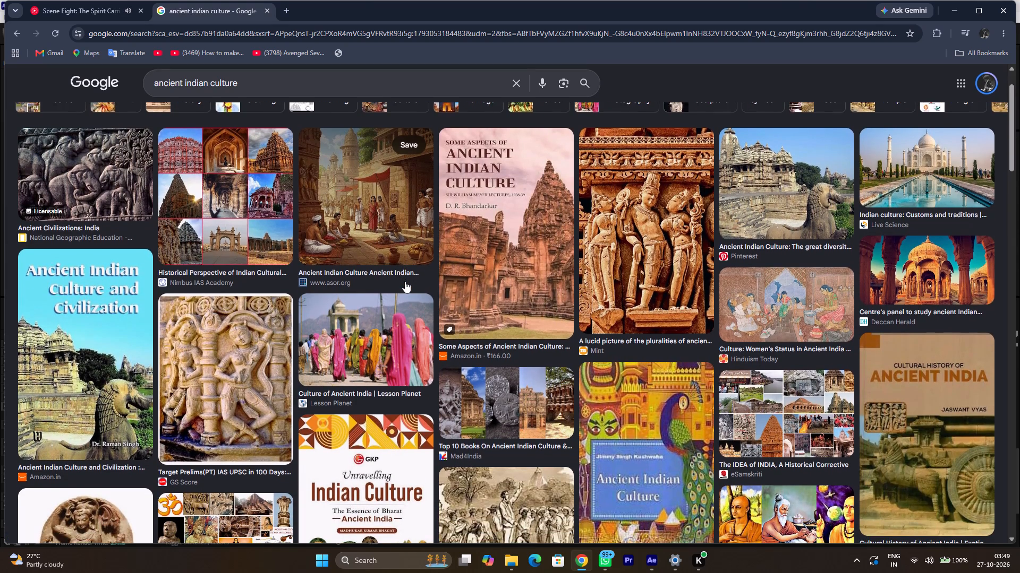
scroll(405, 281, "down", 1)
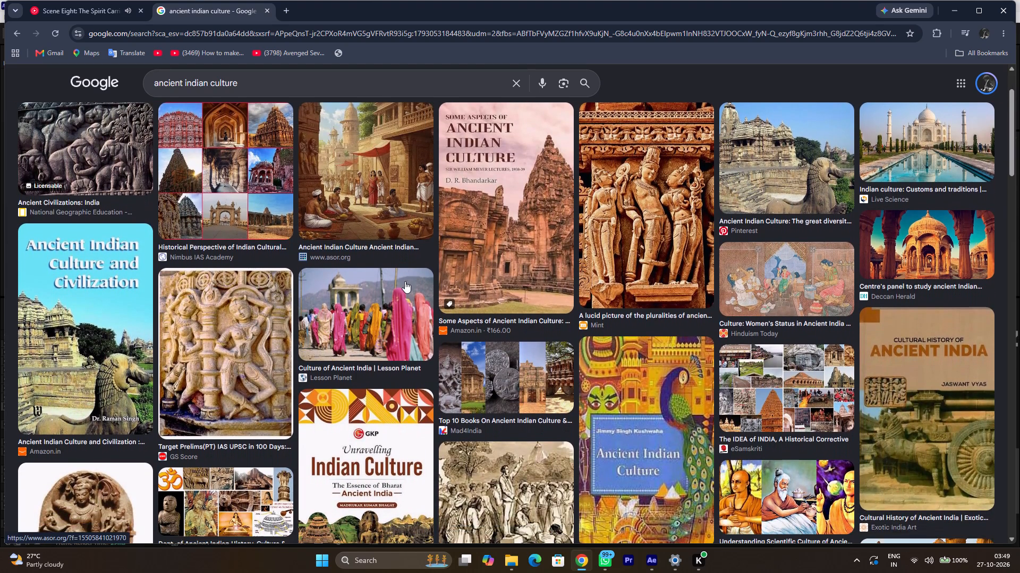
scroll(405, 281, "down", 5)
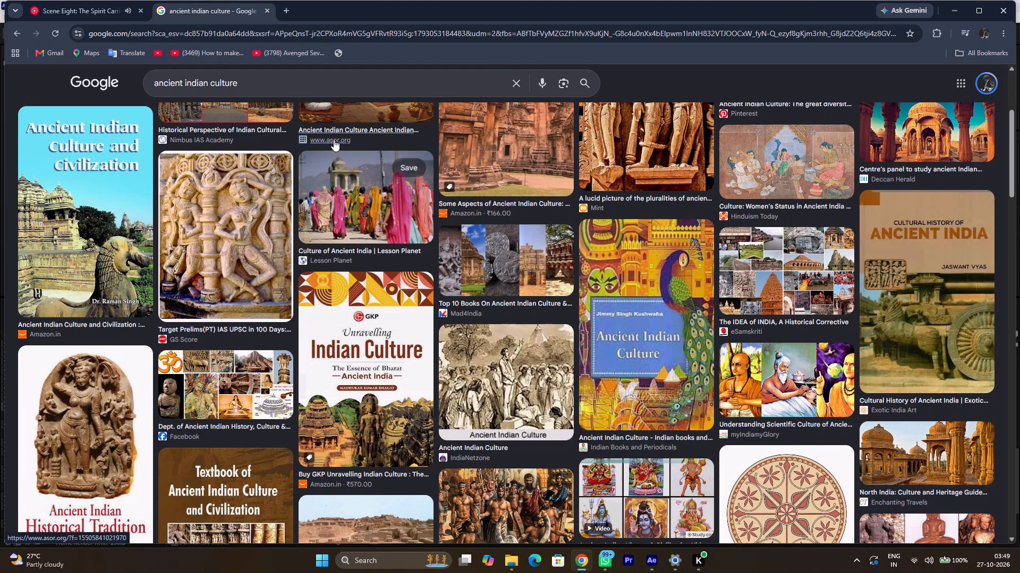
Refine the image search to "ancient indian ayurveda culture".
left_click(268, 80)
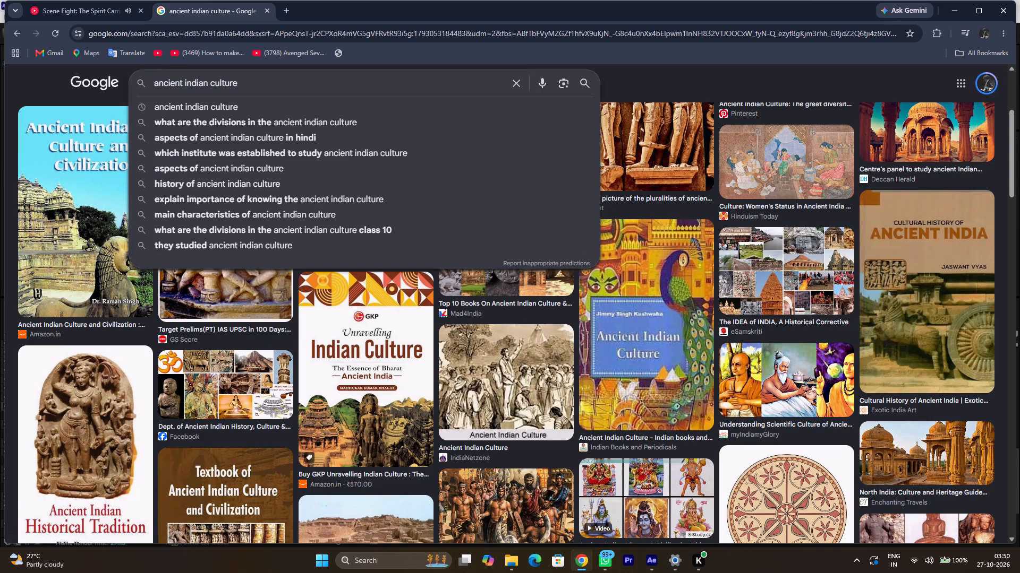
key("Left")
key("Left")
key("Left")
key("Left")
key("Left")
key("Left")
key("Left")
key("Left")
key("space")
type("ayurveda")
key("space")
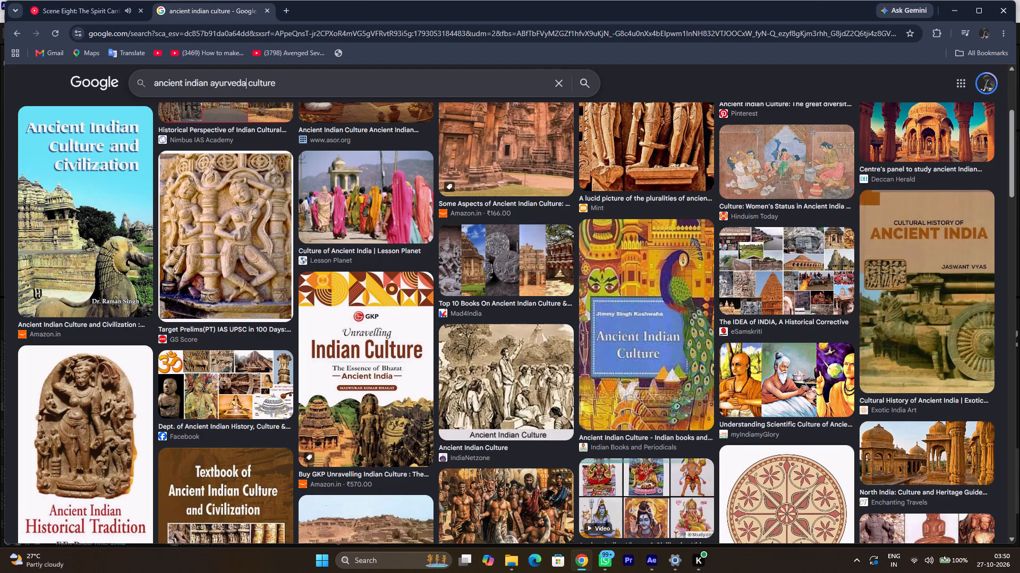
key("BackSpace")
key("Return")
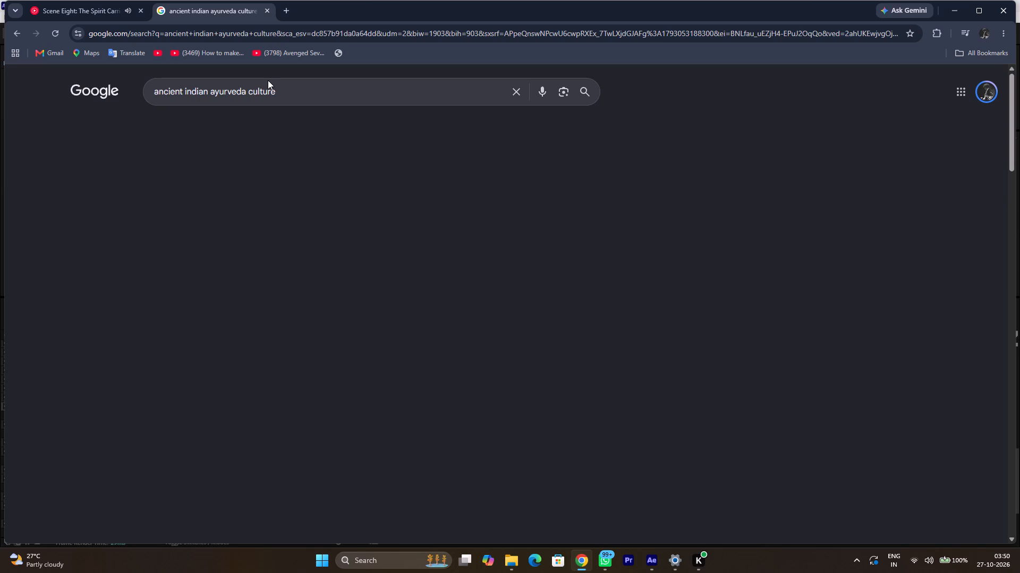
Look through the ancient indian ayurveda culture image results for a graphic that suits the leaf scene.
scroll(210, 282, "down", 2)
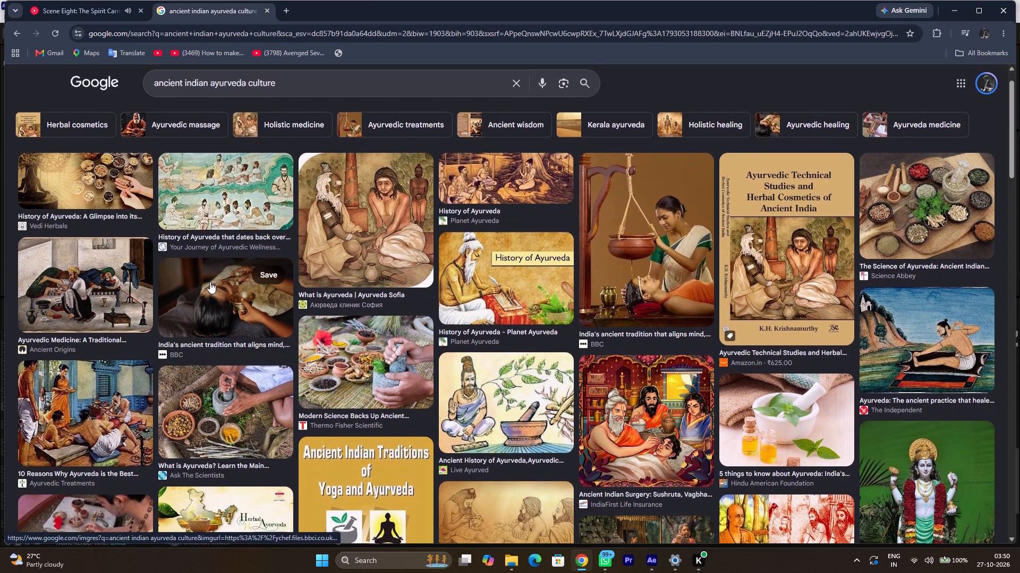
scroll(210, 282, "down", 5)
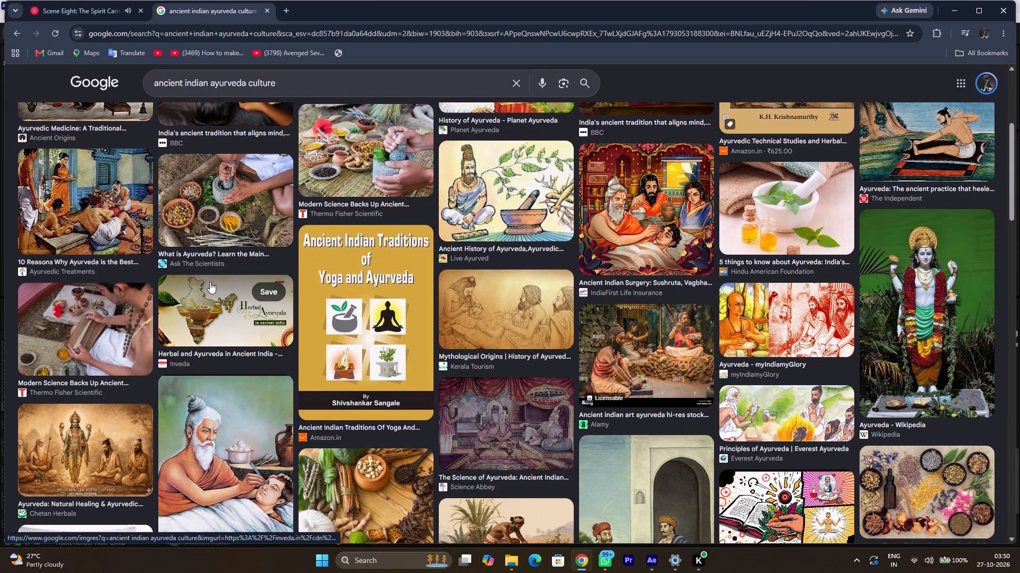
scroll(210, 282, "down", 5)
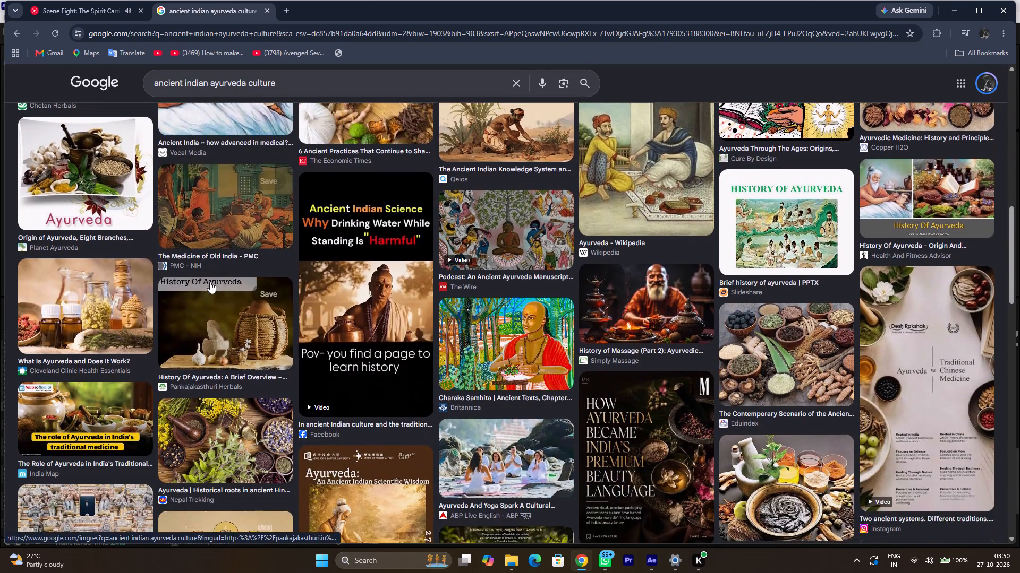
scroll(210, 282, "down", 8)
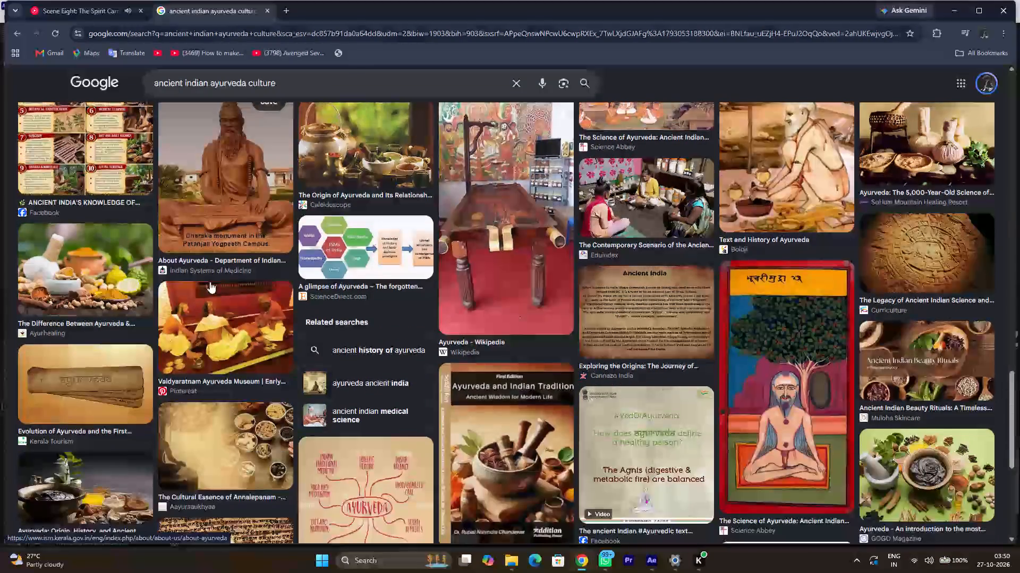
scroll(210, 282, "down", 9)
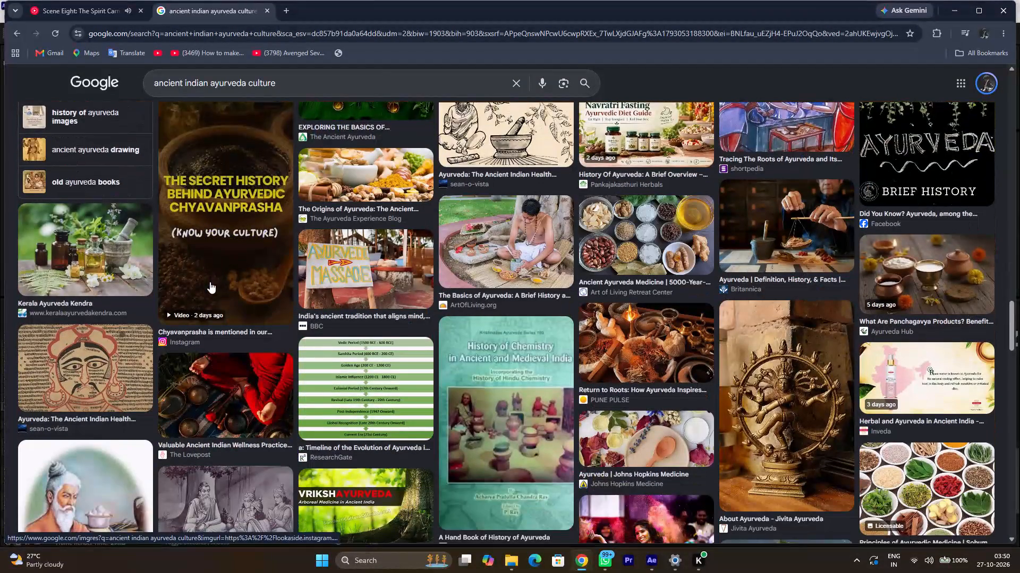
scroll(210, 282, "down", 6)
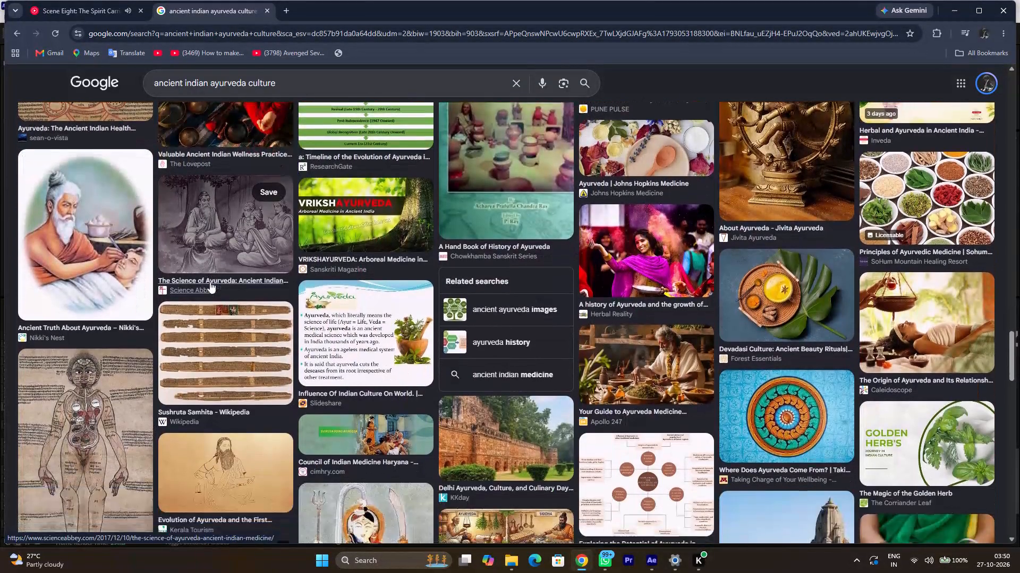
scroll(210, 282, "down", 5)
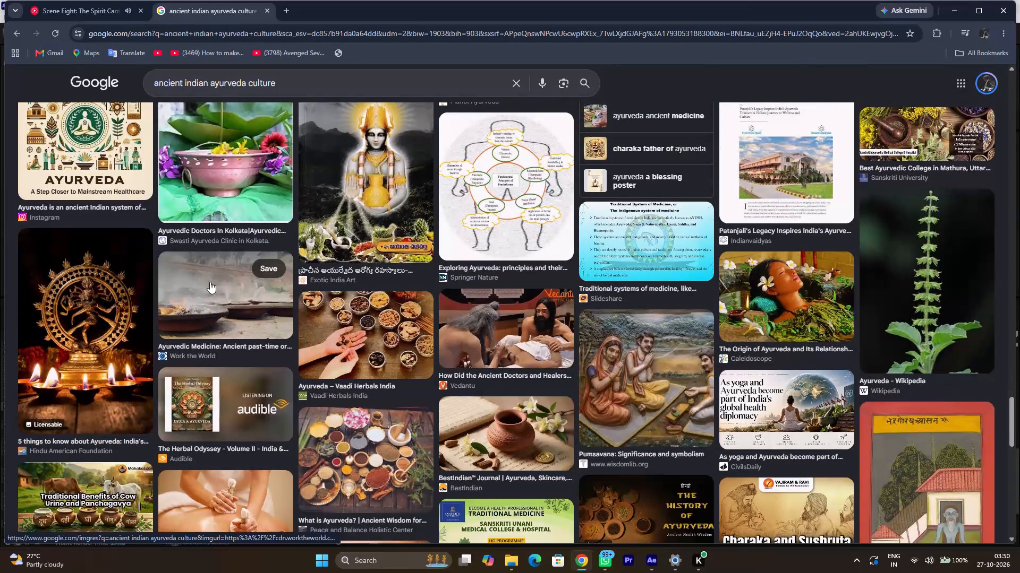
scroll(210, 282, "down", 2)
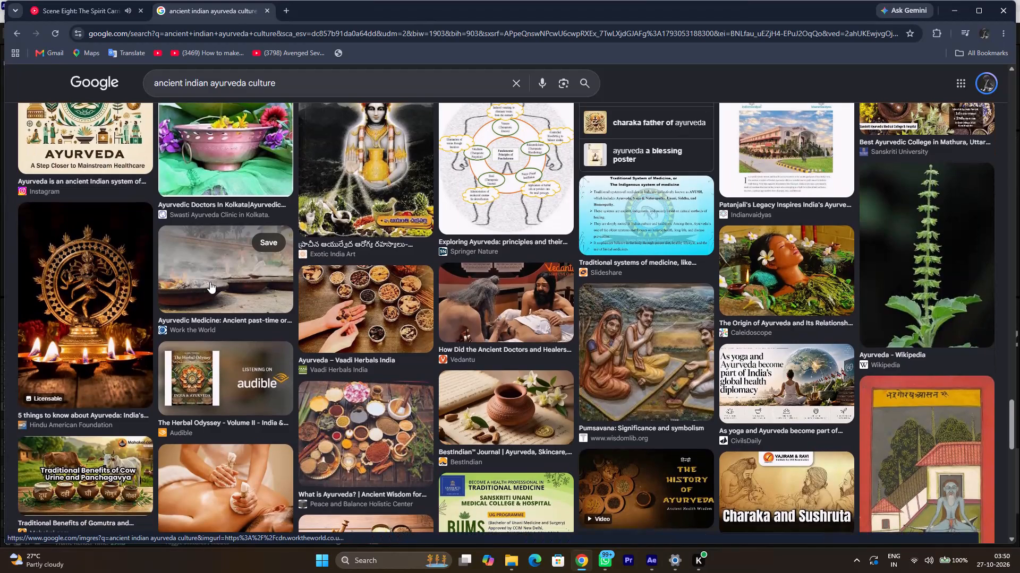
scroll(210, 282, "down", 3)
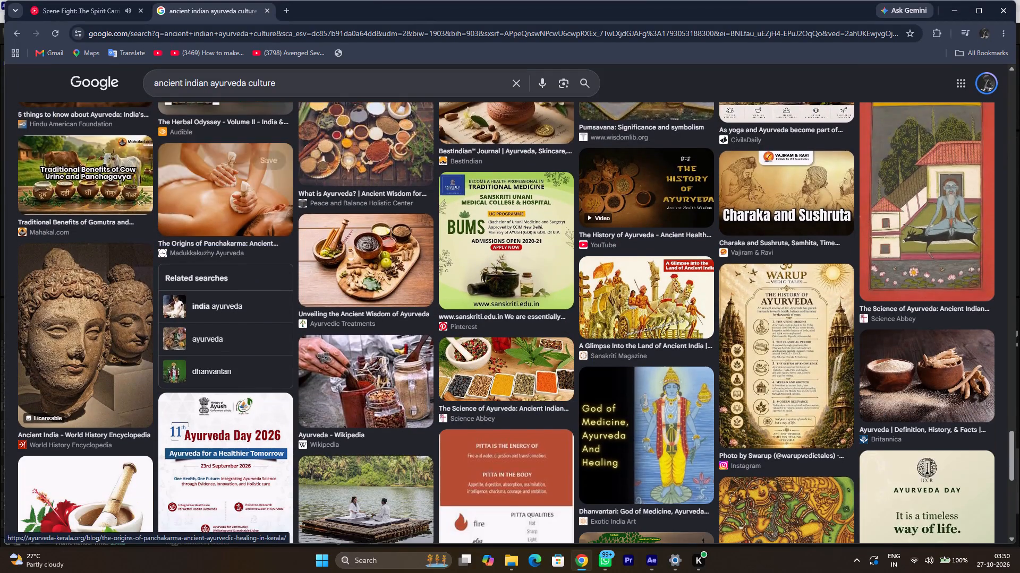
scroll(210, 282, "down", 7)
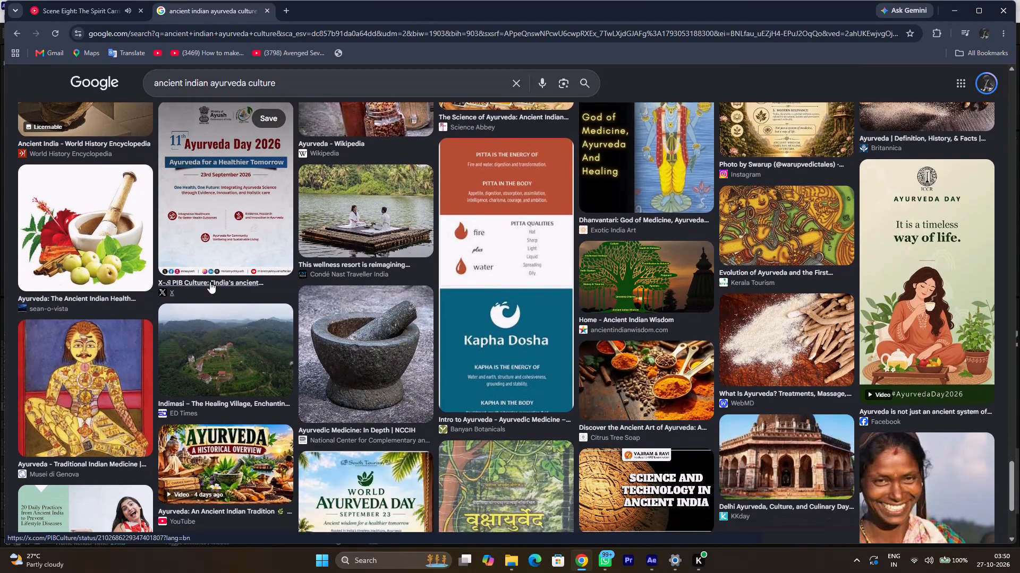
scroll(210, 282, "down", 6)
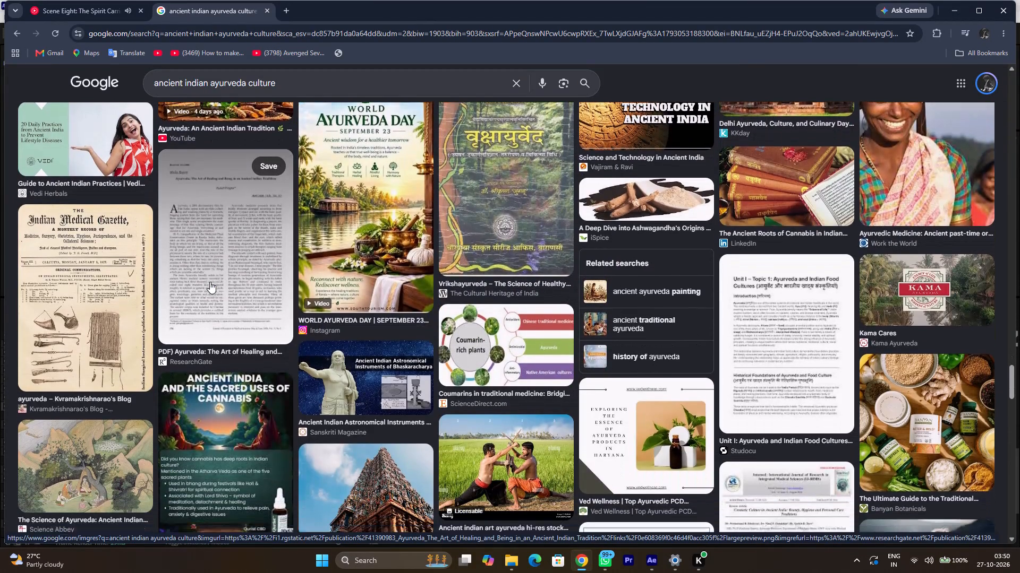
scroll(210, 282, "down", 6)
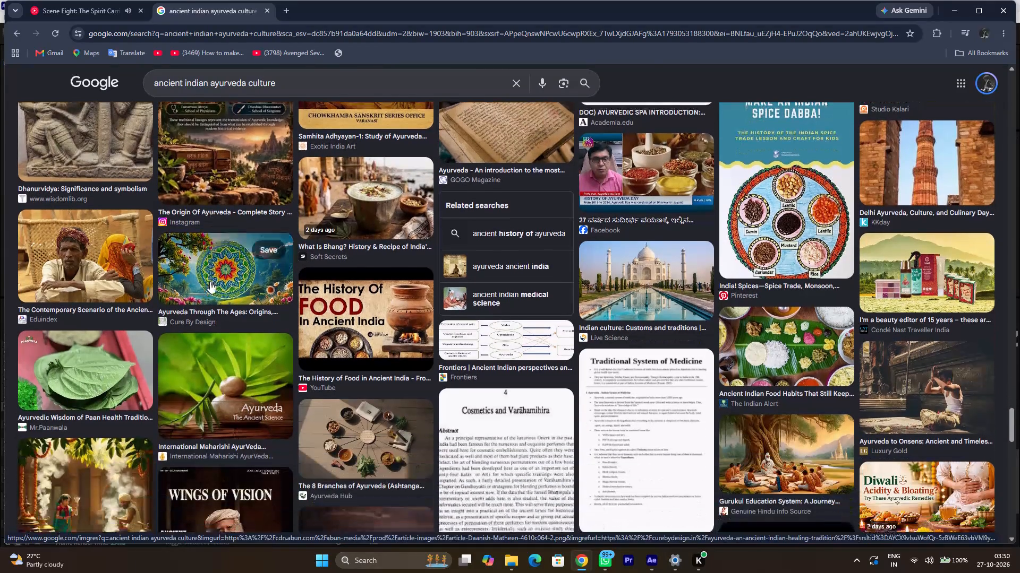
scroll(210, 282, "down", 6)
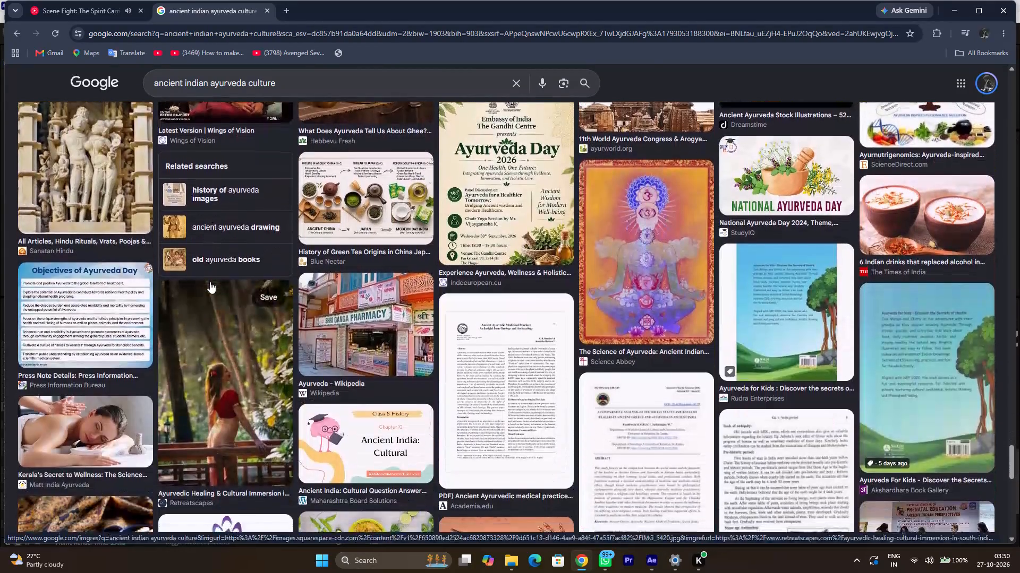
scroll(210, 282, "down", 5)
Return to the "ancient indian culture" image results and open the preview of the circular Divine Patterns artwork from Vecteezy.
scroll(210, 282, "right", 12)
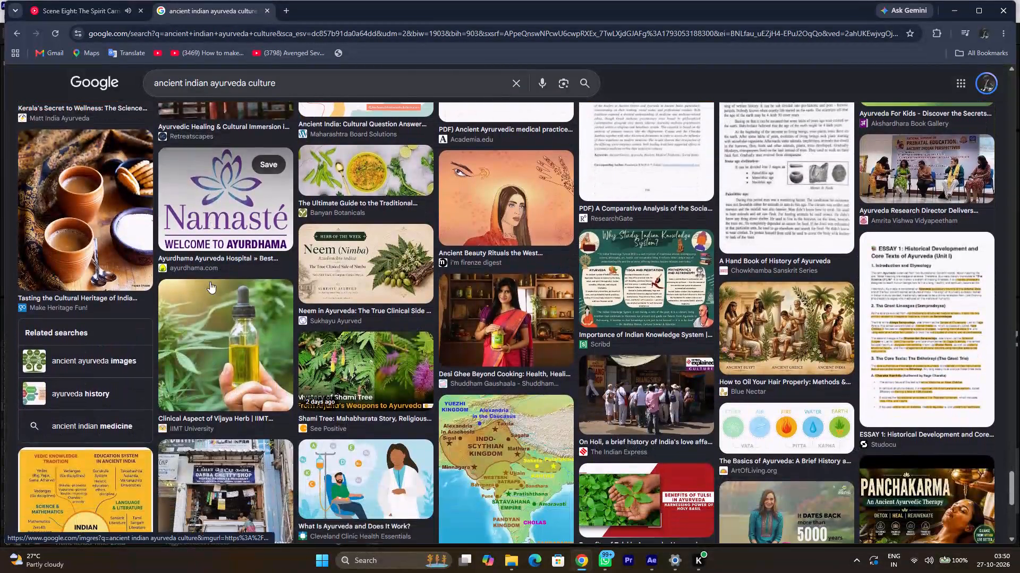
scroll(210, 282, "right", 11)
scroll(203, 243, "up", 9)
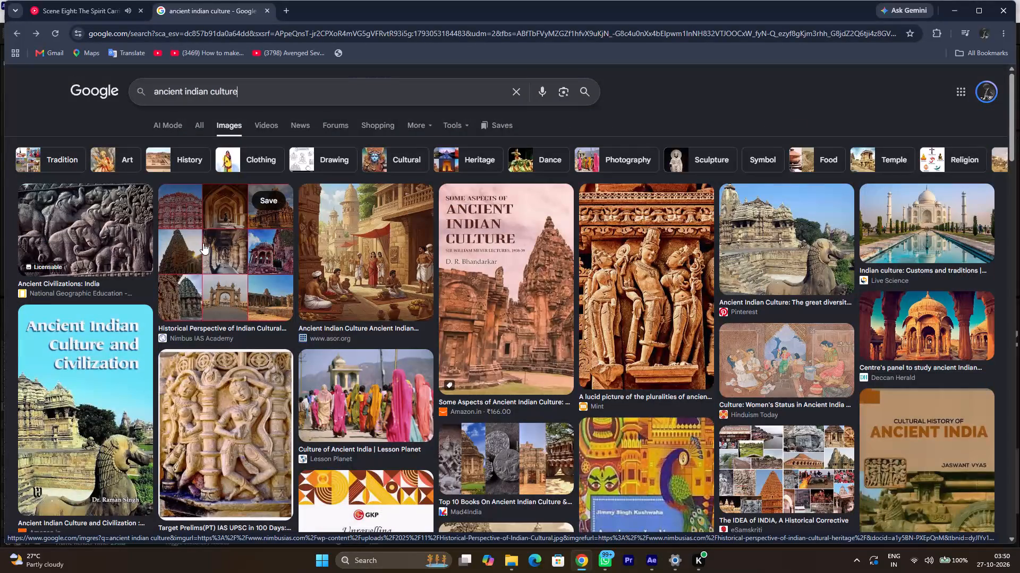
scroll(203, 243, "up", 3)
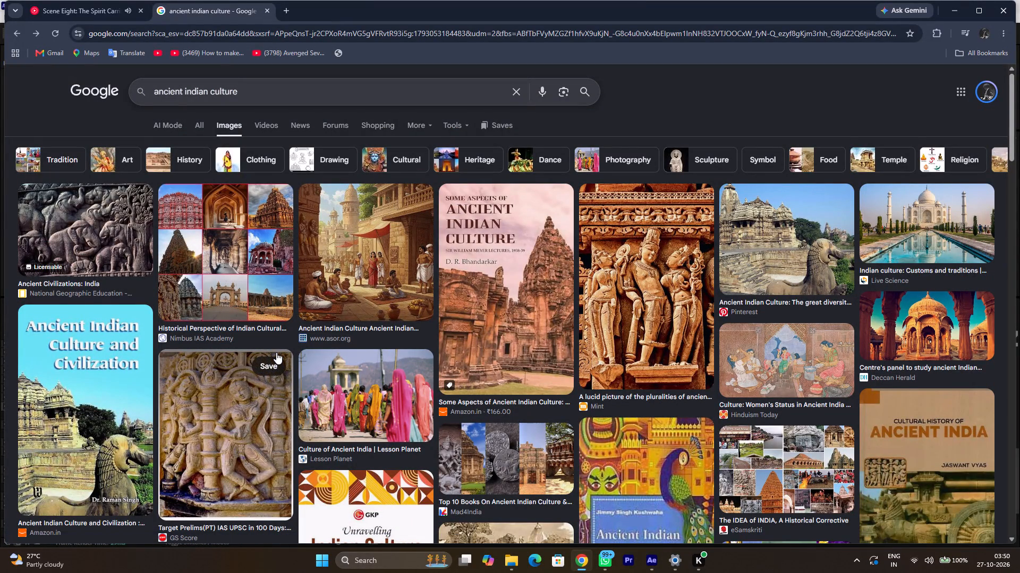
scroll(273, 355, "down", 3)
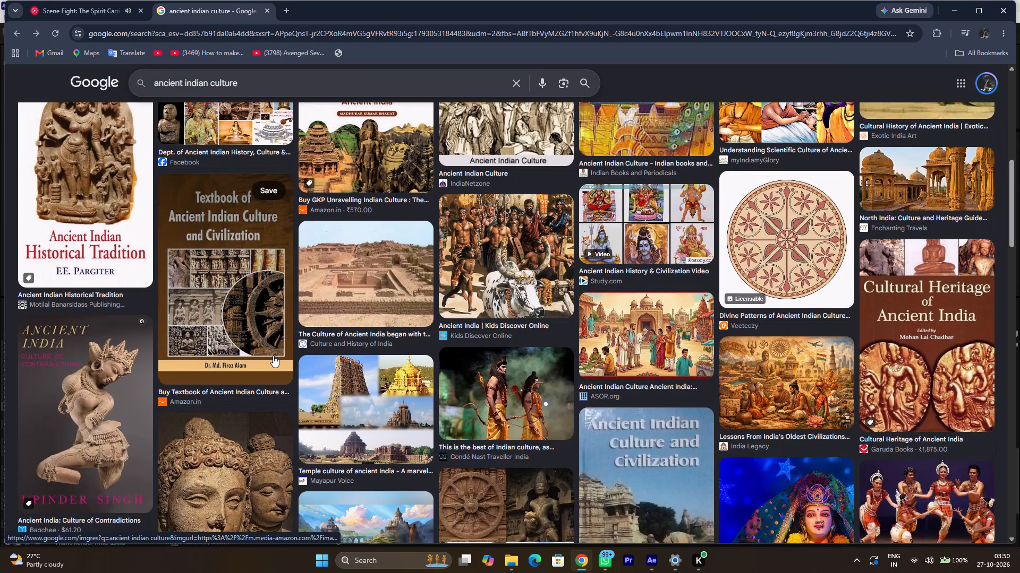
scroll(273, 355, "down", 4)
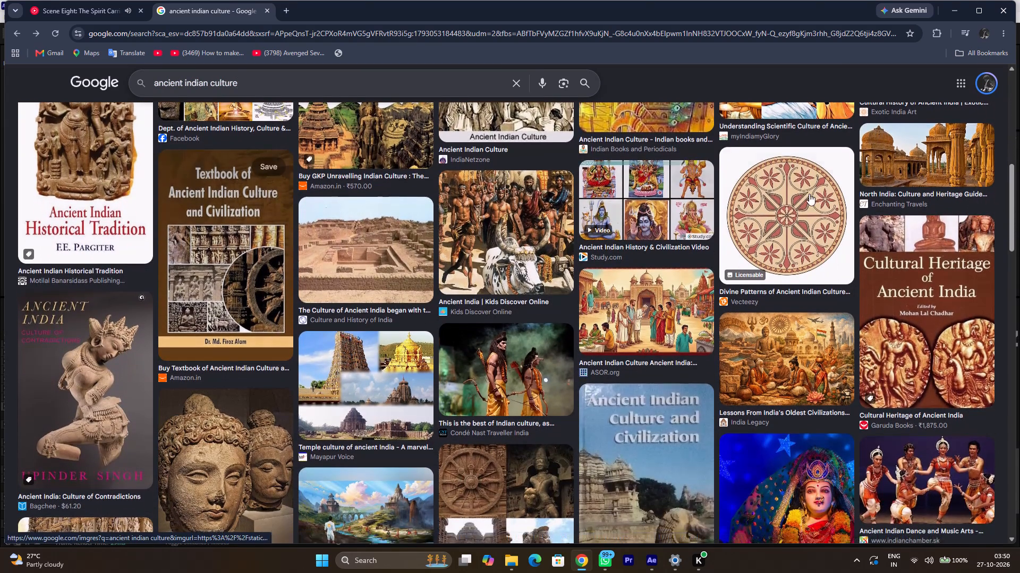
left_click(792, 203)
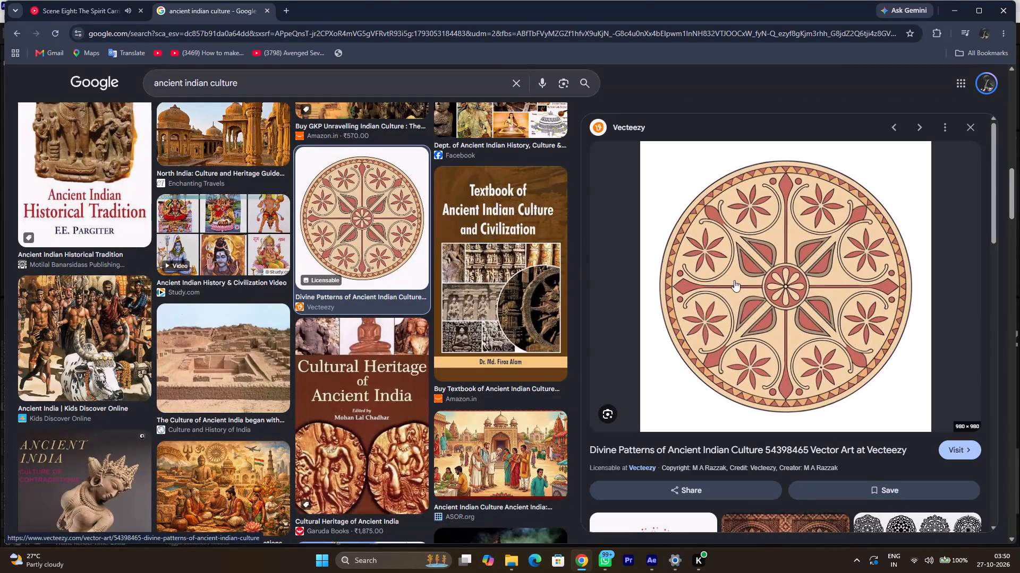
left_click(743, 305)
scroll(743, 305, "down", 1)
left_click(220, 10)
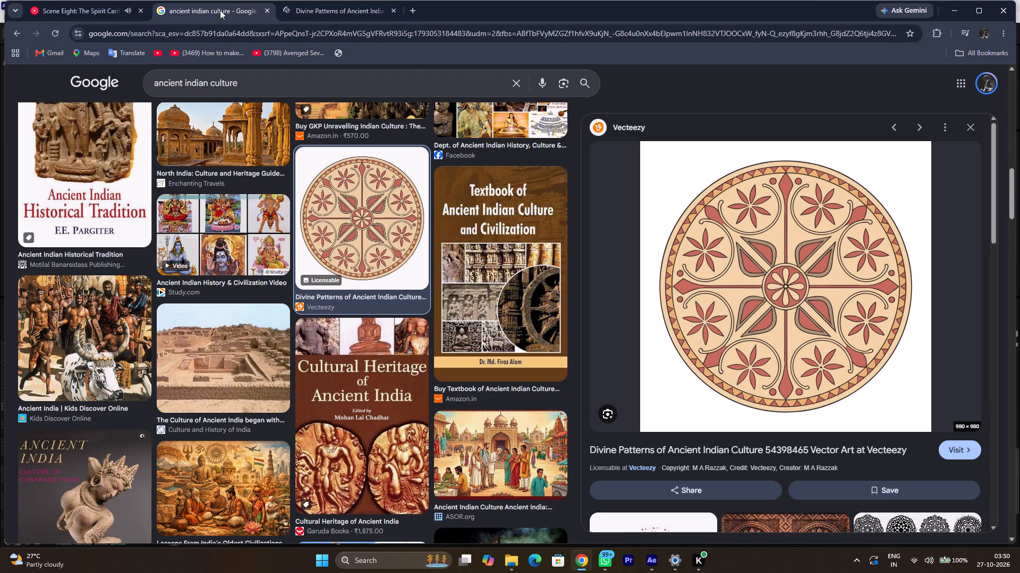
Save the previewed circular Divine Patterns of Ancient Indian Culture image to disk as a JPG.
scroll(678, 284, "up", 1)
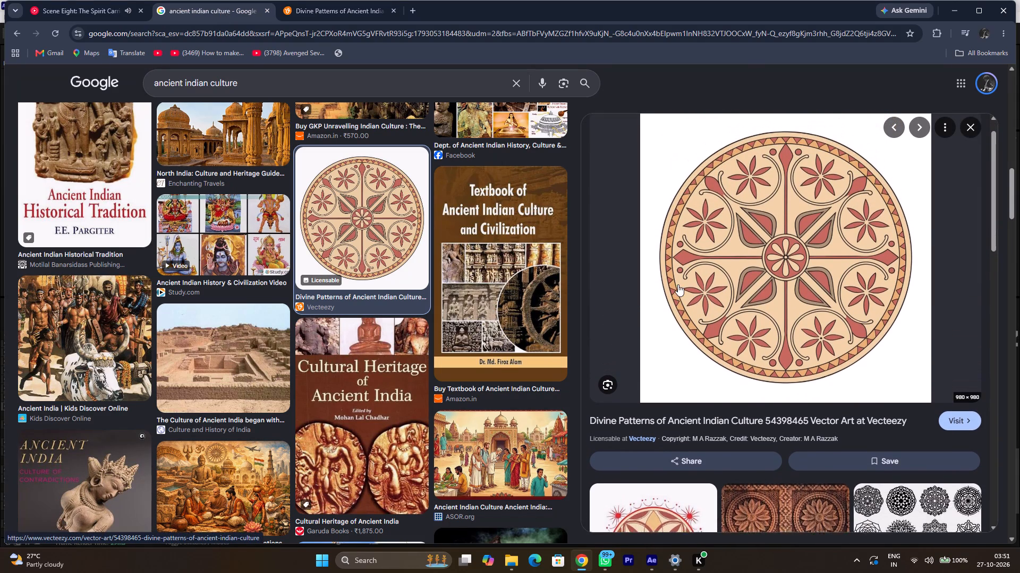
scroll(678, 284, "up", 1)
right_click(678, 284)
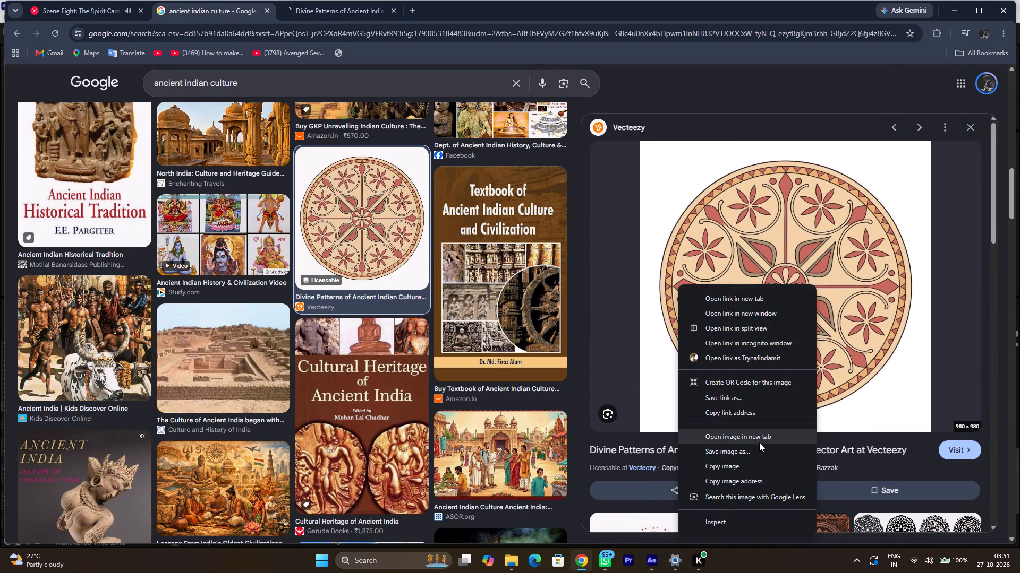
left_click(759, 448)
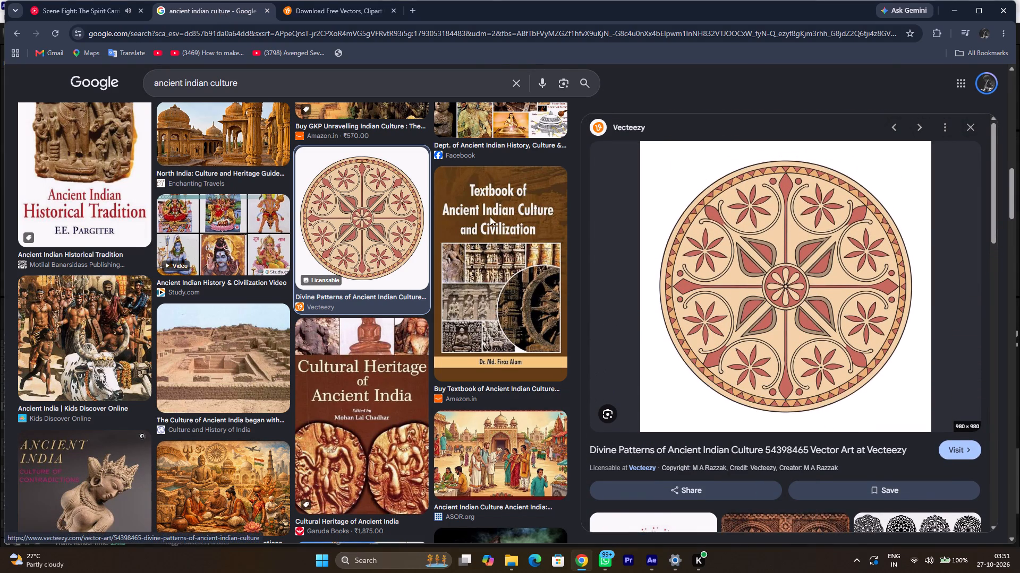
left_click(422, 248)
left_click(426, 258)
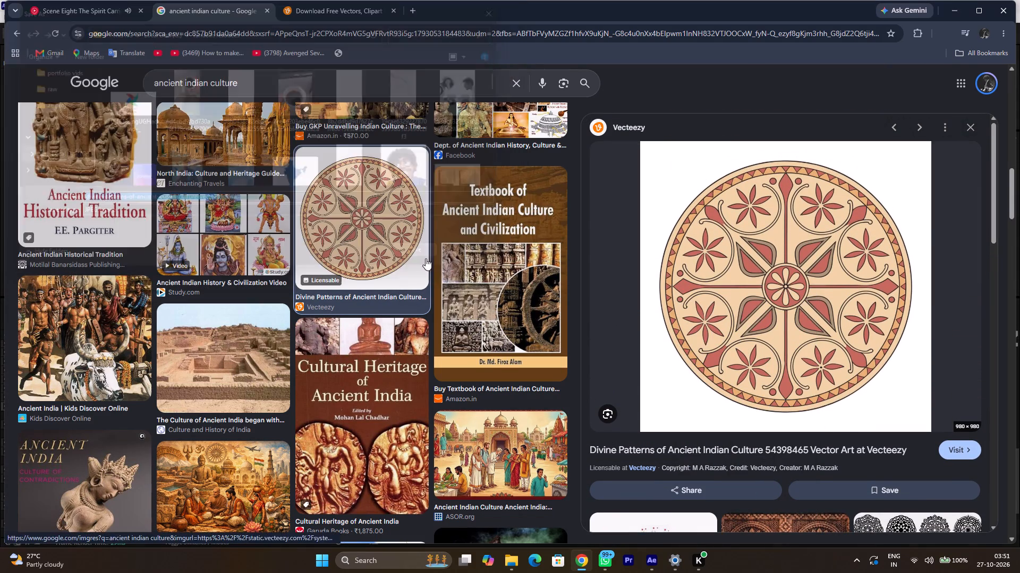
Bring the downloaded divine-patterns JPG into After Effects as a new layer in the Line up composition.
left_click_drag(879, 65, 654, 558)
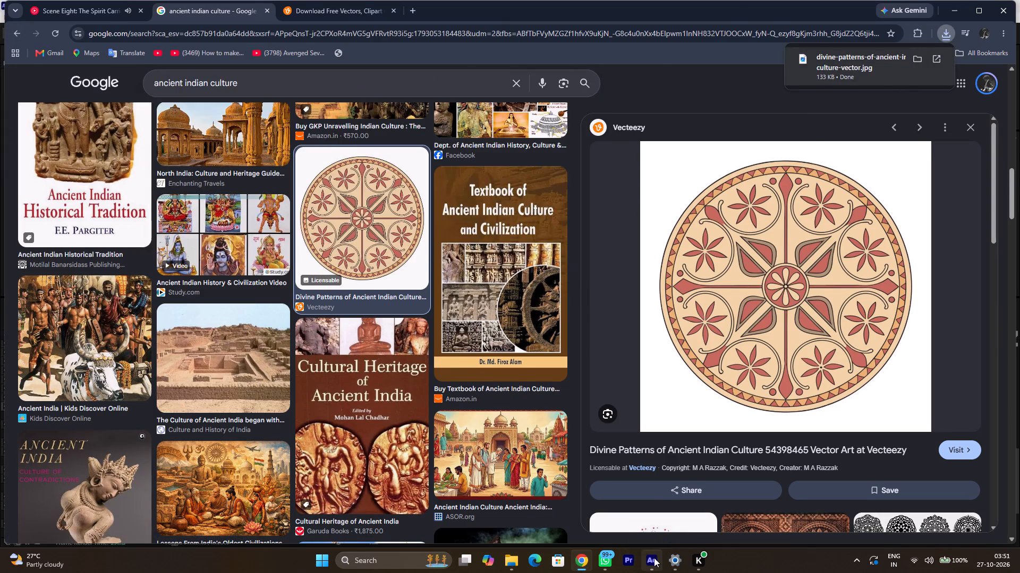
left_click_drag(654, 558, 475, 405)
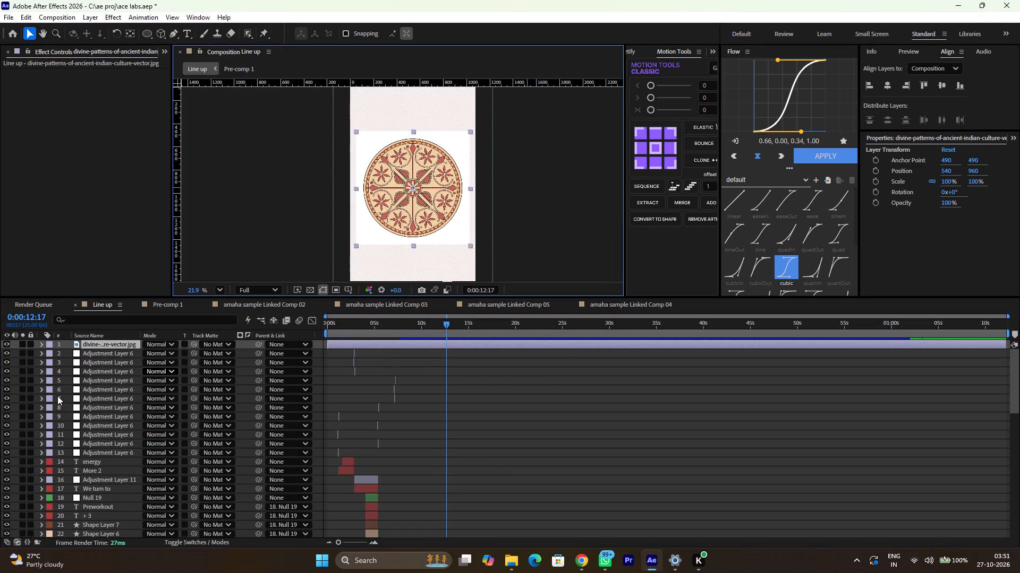
Move the divine-patterns layer down the stack to sit below the Tropical leaf layers and above Shape Layer 15.
left_click_drag(110, 343, 131, 539)
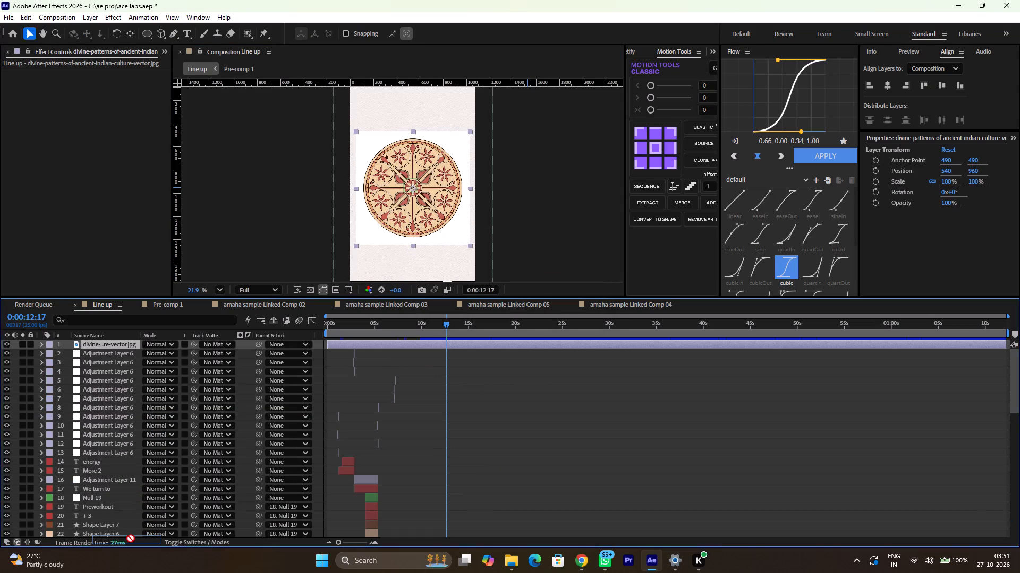
left_click_drag(131, 539, 121, 534)
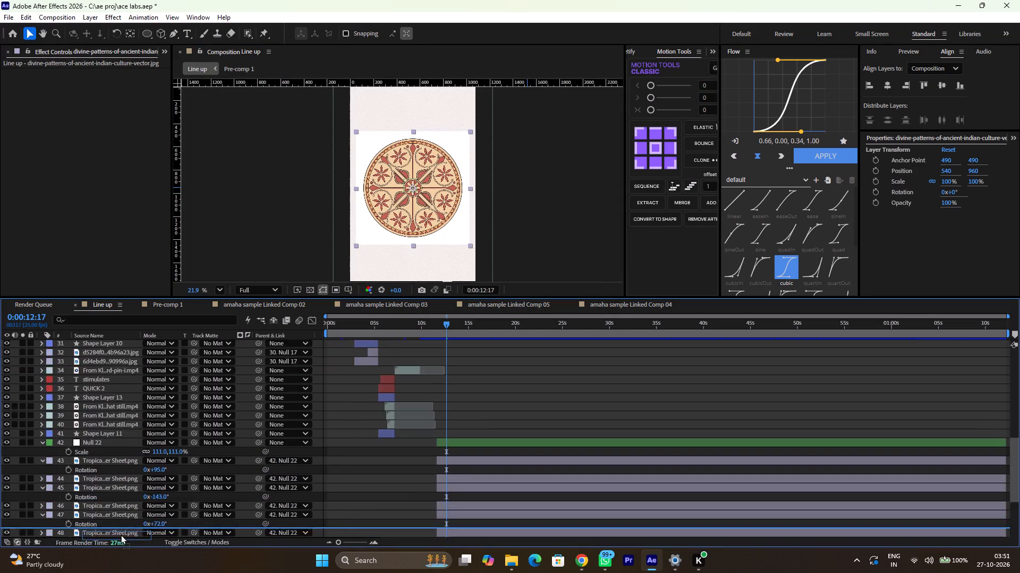
left_click_drag(121, 534, 121, 459)
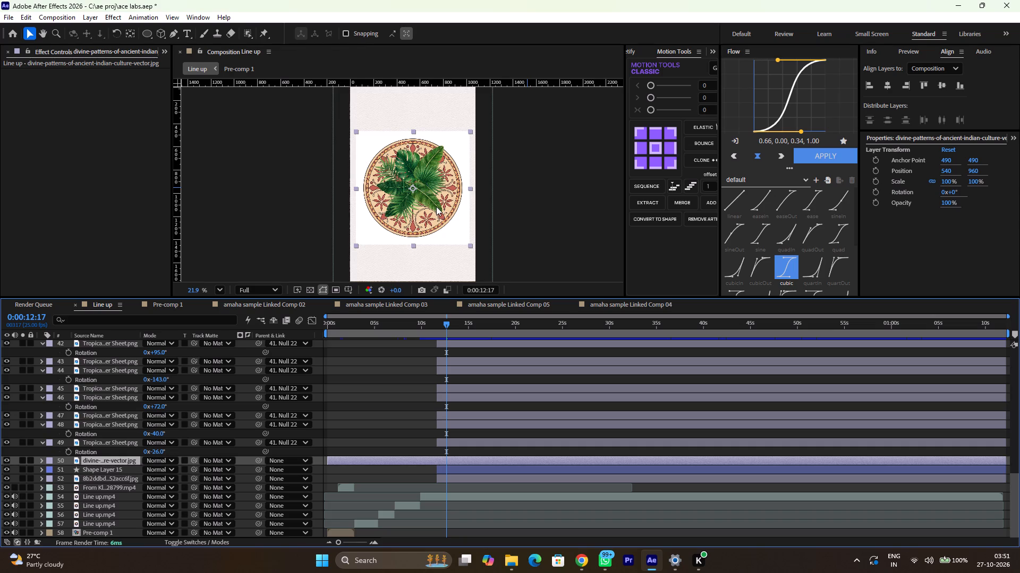
Apply the Luma Key effect to the divine-patterns layer.
key("ctrl+space")
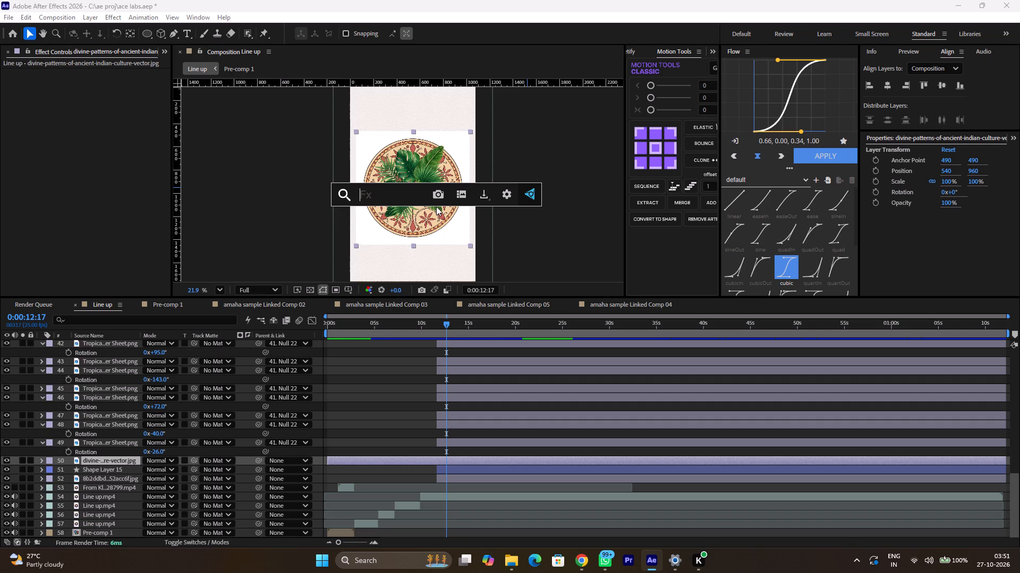
type("luma")
key("Return")
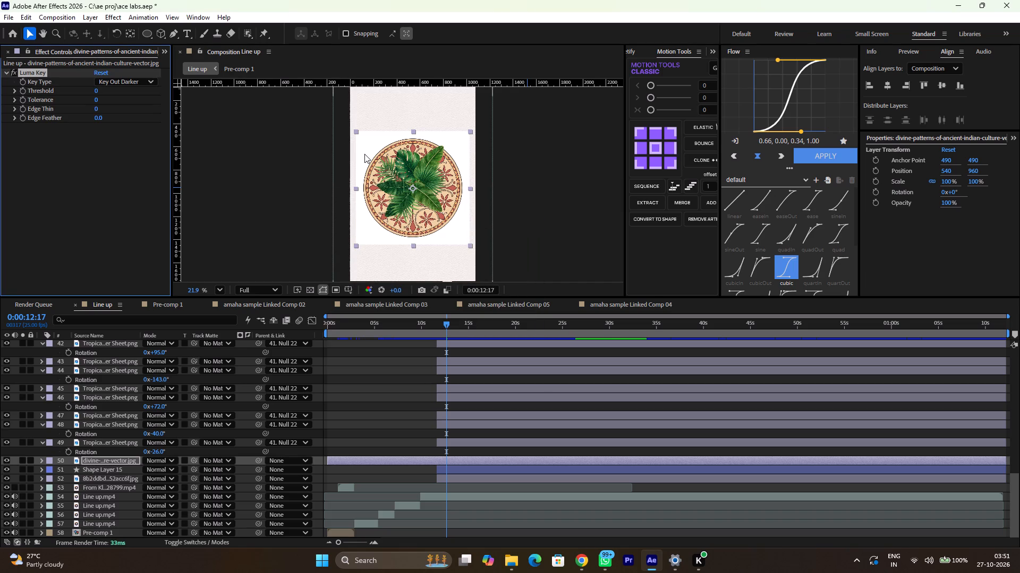
Set the divine-patterns layer's Luma Key to Key Out Brighter with a Threshold of 176.
scroll(364, 154, "up", 4, "ctrl")
left_click(143, 80)
left_click(143, 80)
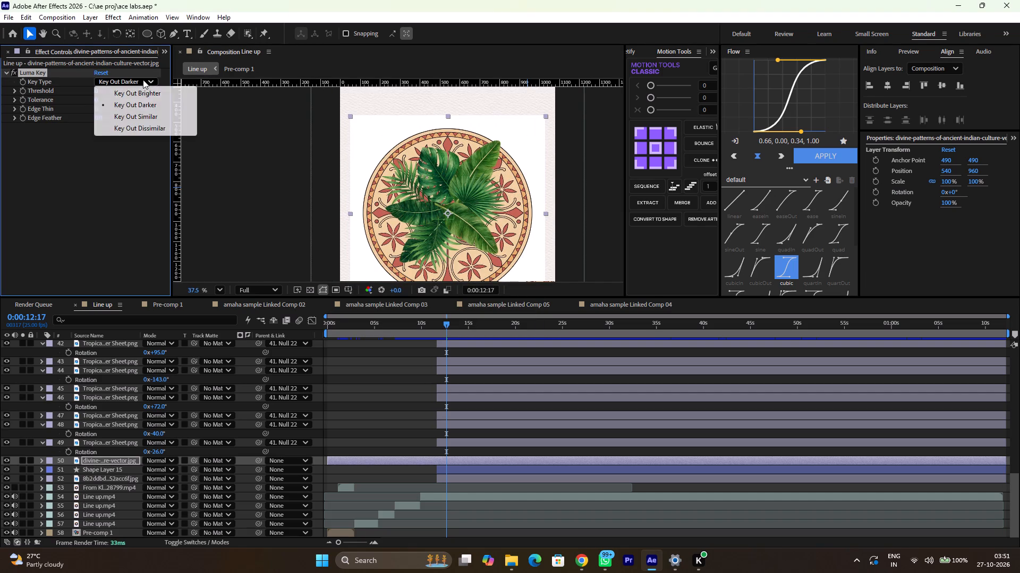
left_click_drag(66, 140, 95, 89)
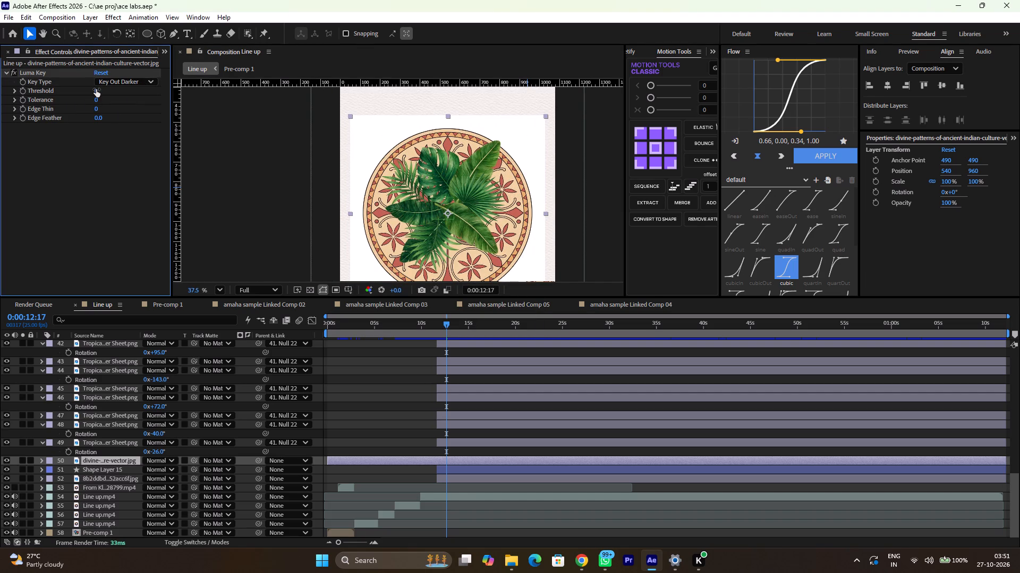
left_click_drag(96, 89, 42, 115)
left_click_drag(109, 83, 130, 94)
left_click(130, 94)
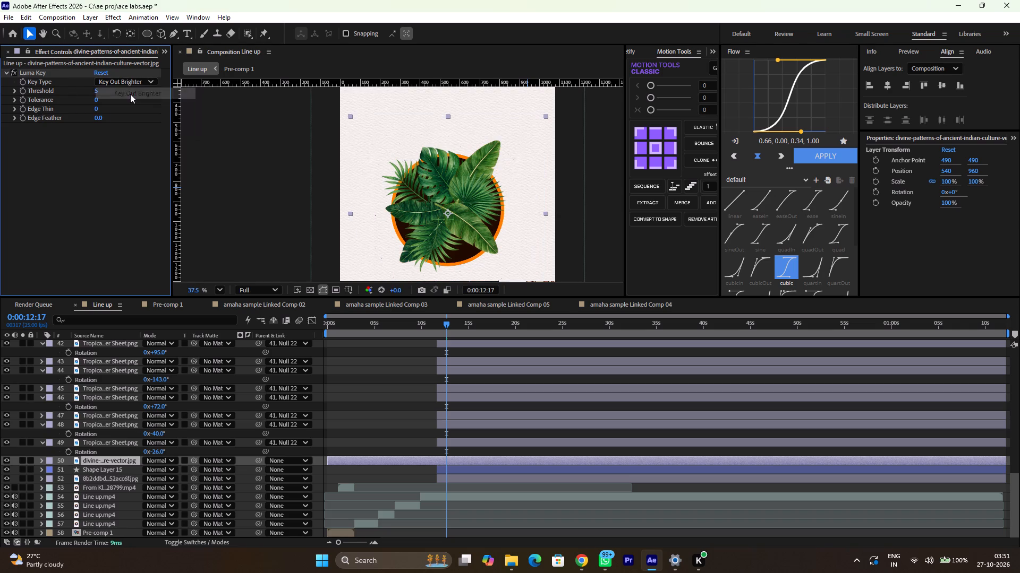
left_click_drag(97, 89, 164, 99)
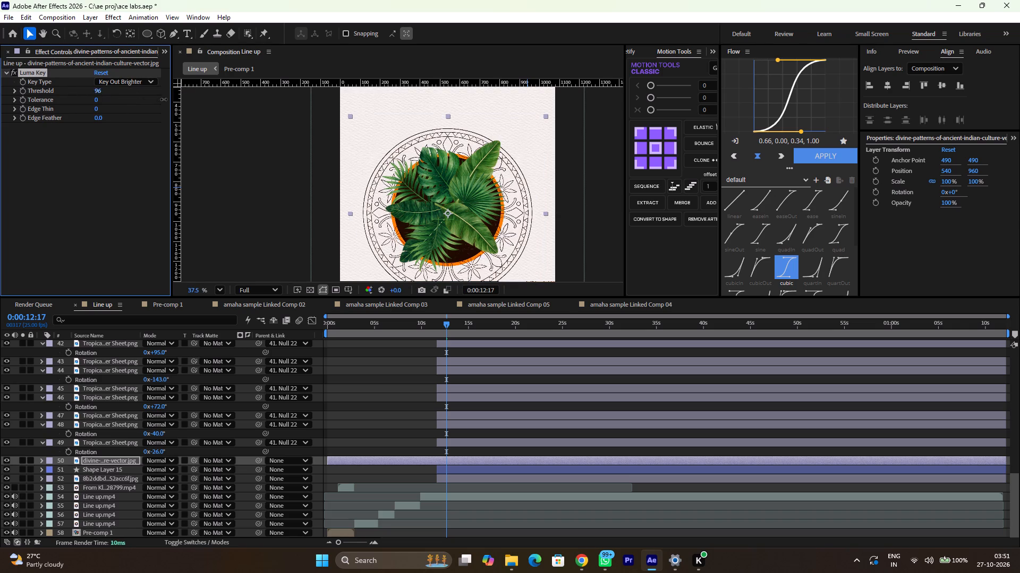
left_click_drag(164, 99, 260, 121)
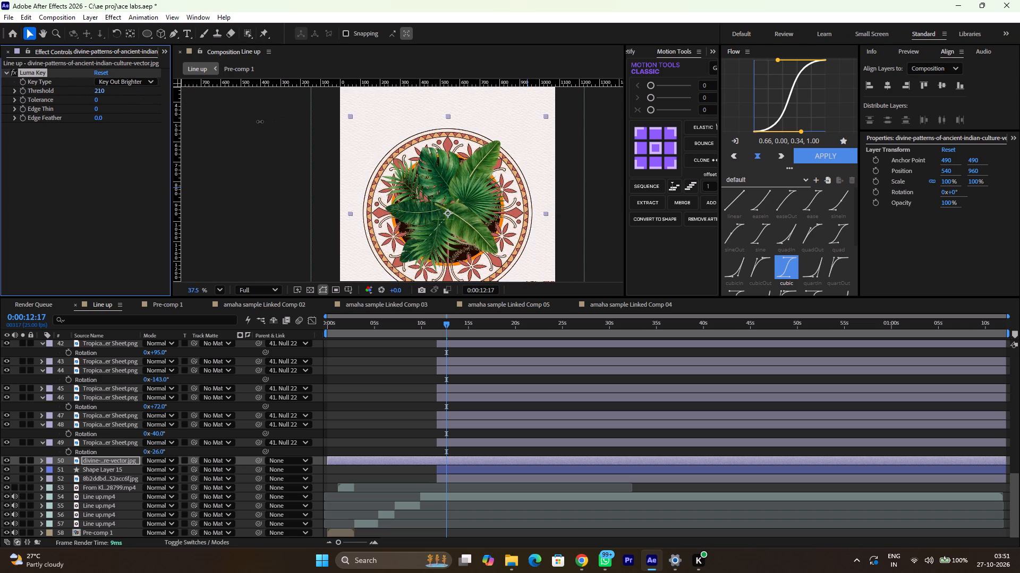
left_click_drag(260, 121, 263, 125)
left_click(105, 91)
left_click_drag(102, 91, 96, 91)
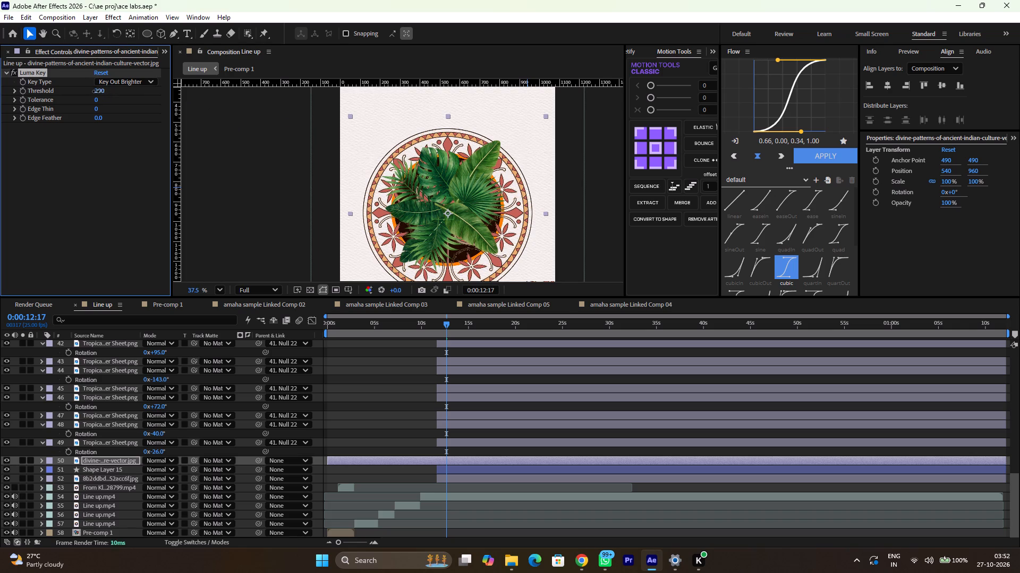
left_click_drag(96, 91, 84, 92)
scroll(439, 139, "up", 2, "ctrl")
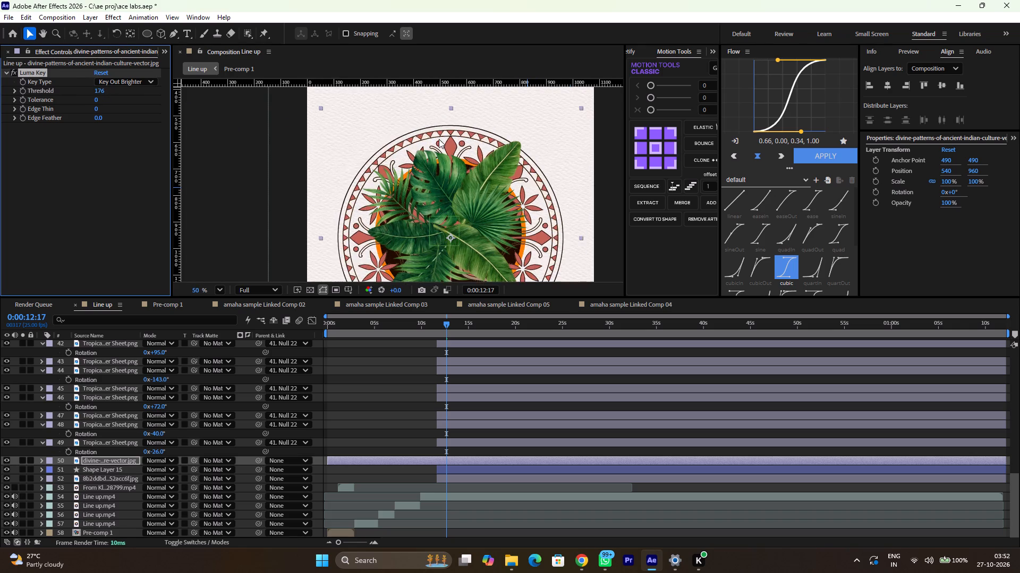
scroll(439, 139, "down", 1)
scroll(439, 139, "up", 1)
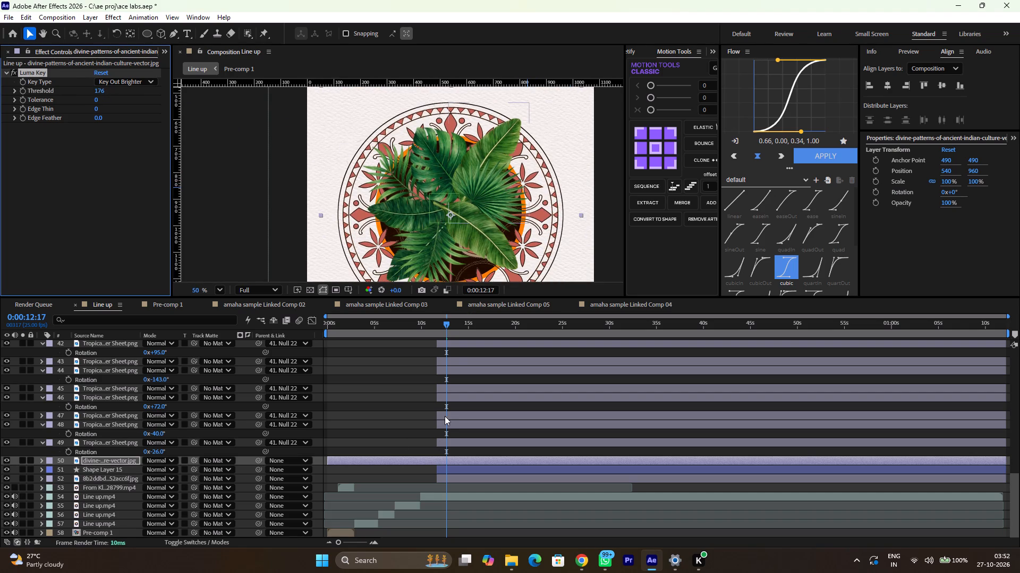
Split the divine-patterns layer at 0:00:11:16, where the tropical leaves begin, and delete the part before that frame.
key("Left")
key("ctrl+Left")
key("ctrl+Left")
key("ctrl+Left")
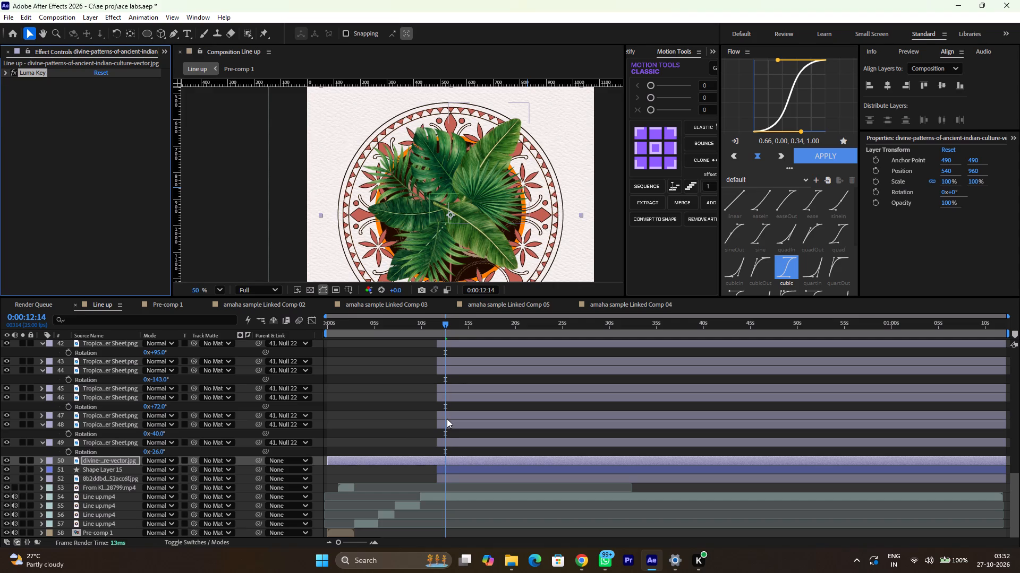
key("ctrl+shift+Left")
key("ctrl+shift+Left")
key("ctrl+shift+Left")
key("ctrl+Right")
key("ctrl+Right")
key("ctrl+Right")
key("ctrl+Right")
key("ctrl+Right")
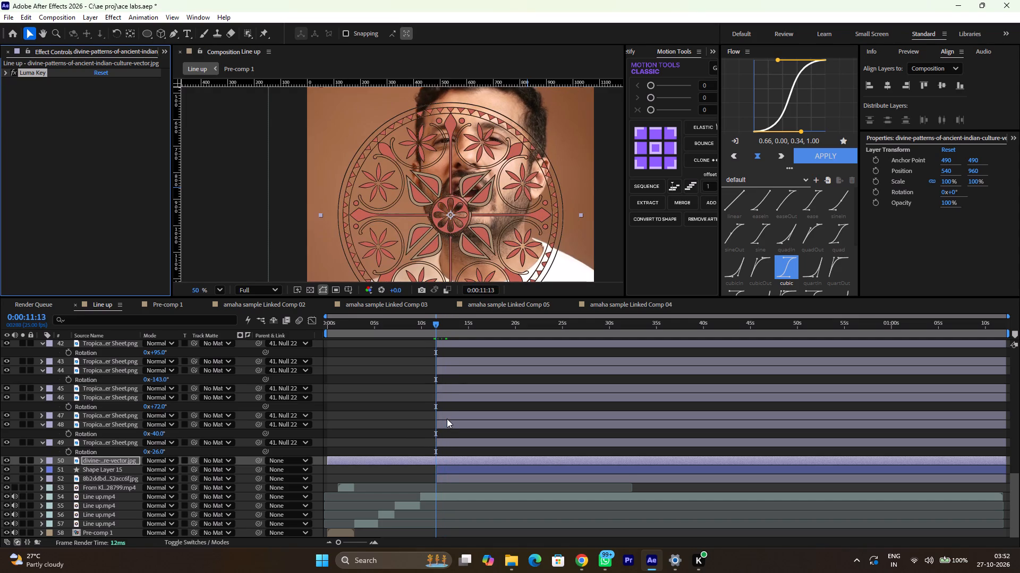
key("ctrl+Right")
key("ctrl+Right")
key("ctrl+Left")
key("ctrl+Right")
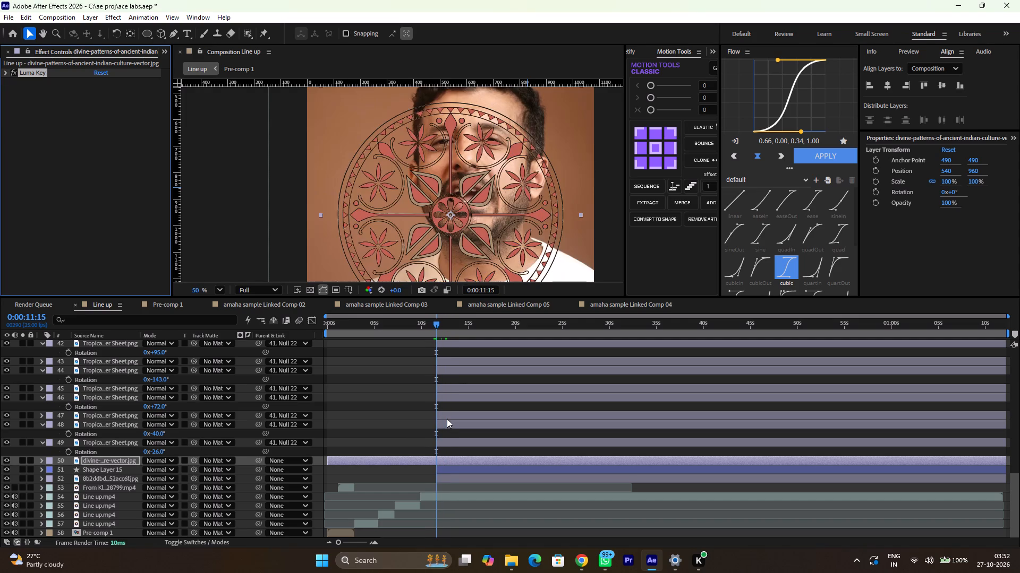
scroll(413, 428, "up", 4, "ctrl+alt")
scroll(560, 445, "left", 1)
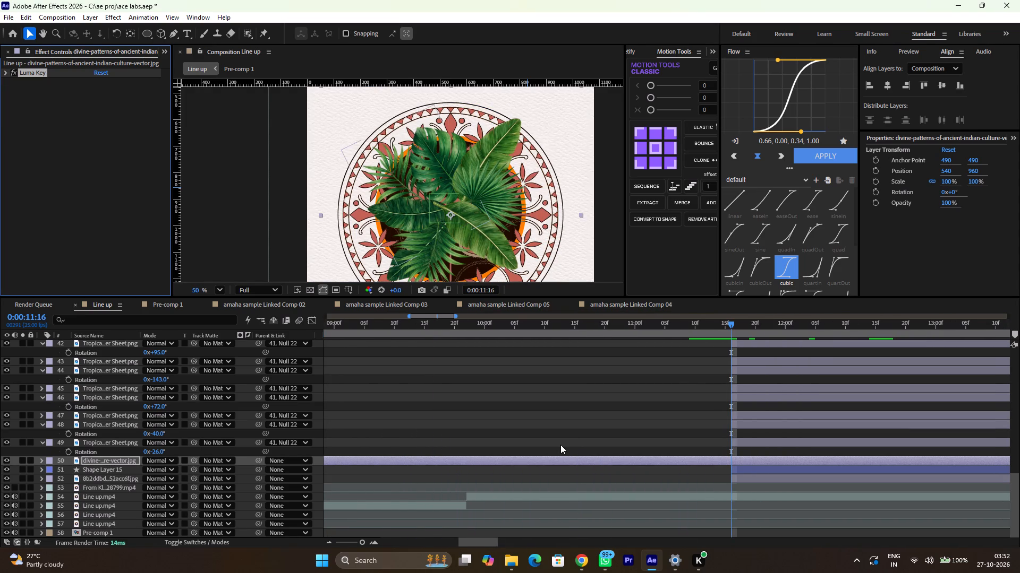
key("shift+d")
left_click(599, 320)
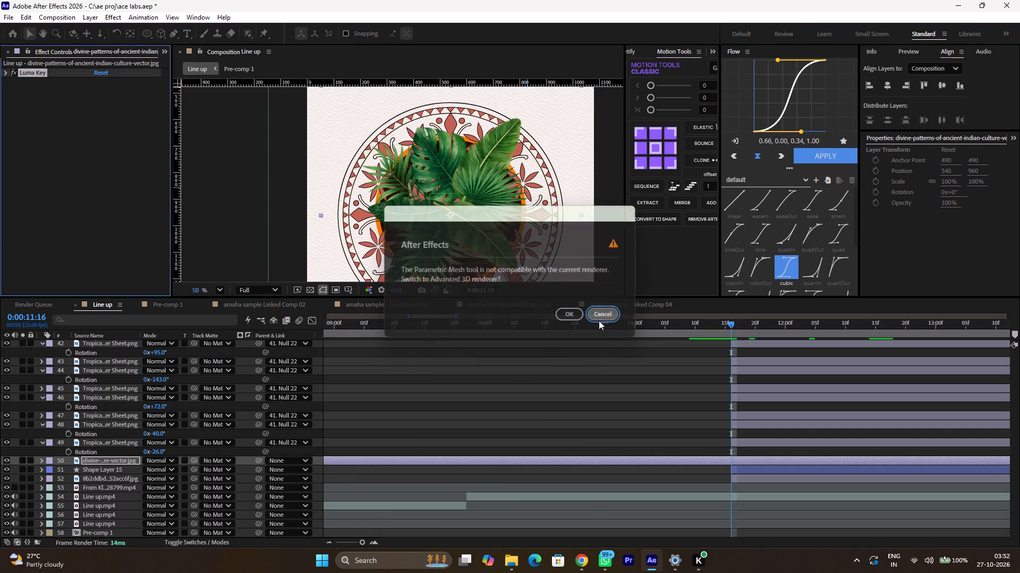
key("ctrl+shift+d")
left_click(704, 465)
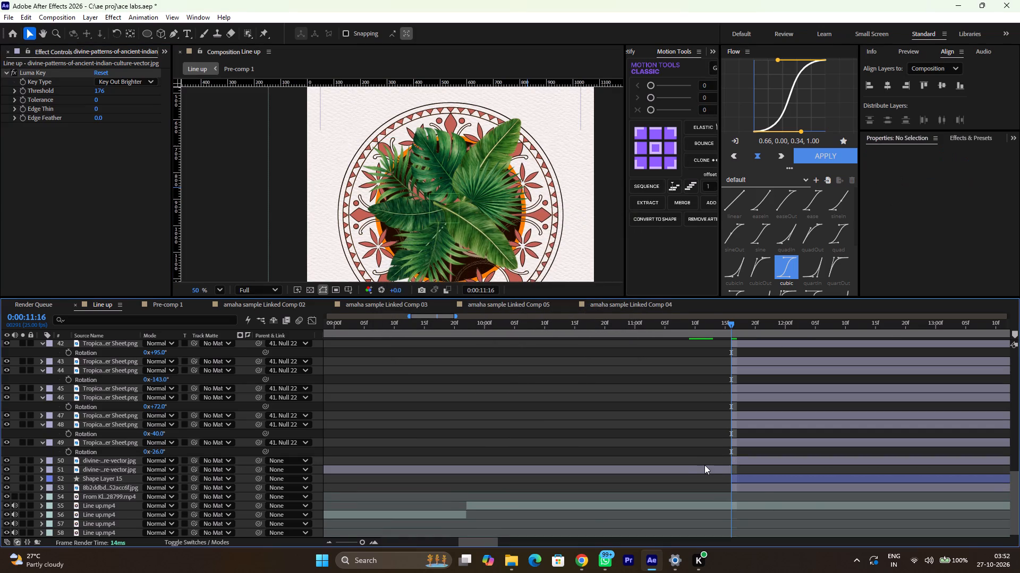
left_click(704, 470)
key("BackSpace")
Save the project.
key("ctrl+s")
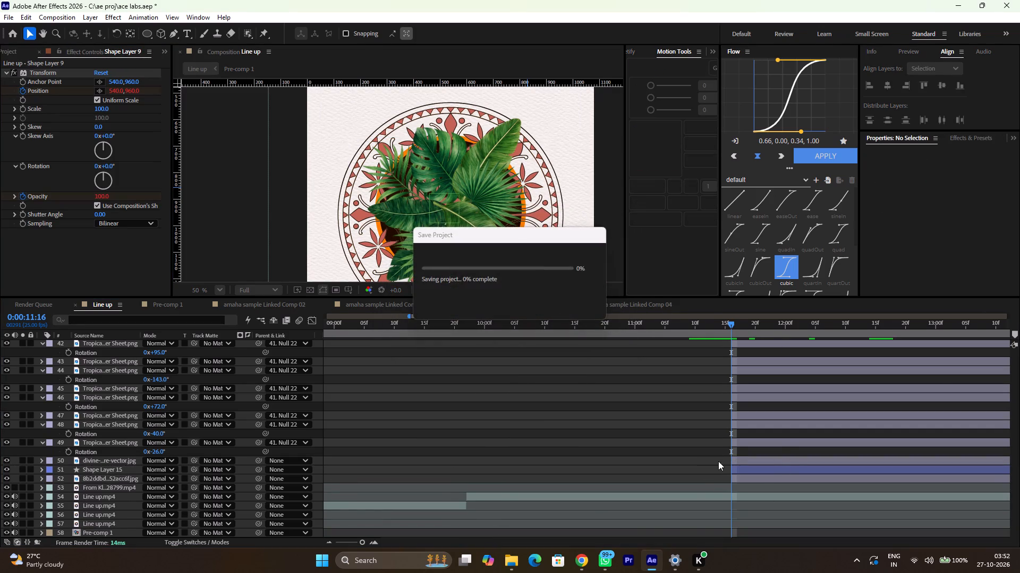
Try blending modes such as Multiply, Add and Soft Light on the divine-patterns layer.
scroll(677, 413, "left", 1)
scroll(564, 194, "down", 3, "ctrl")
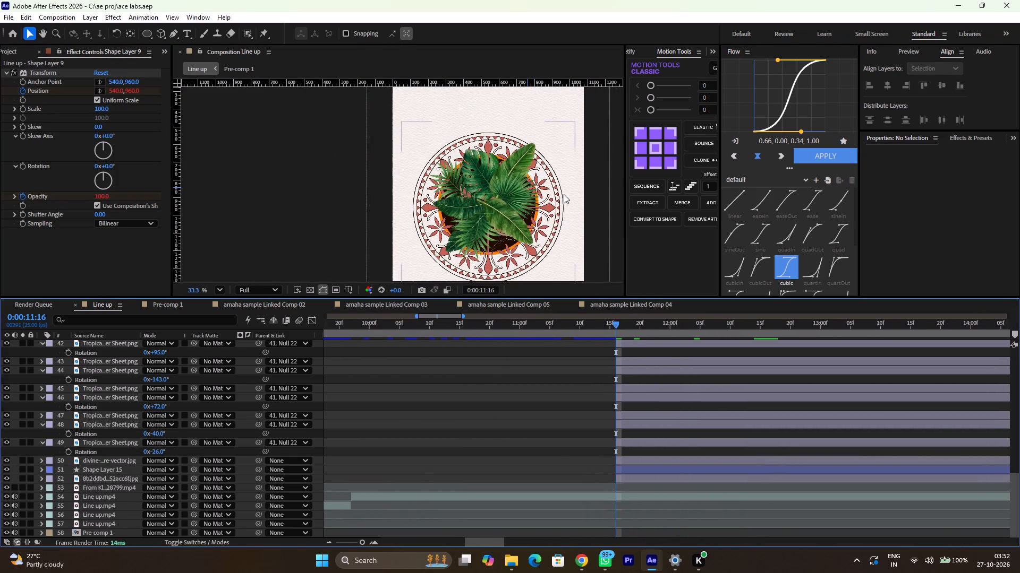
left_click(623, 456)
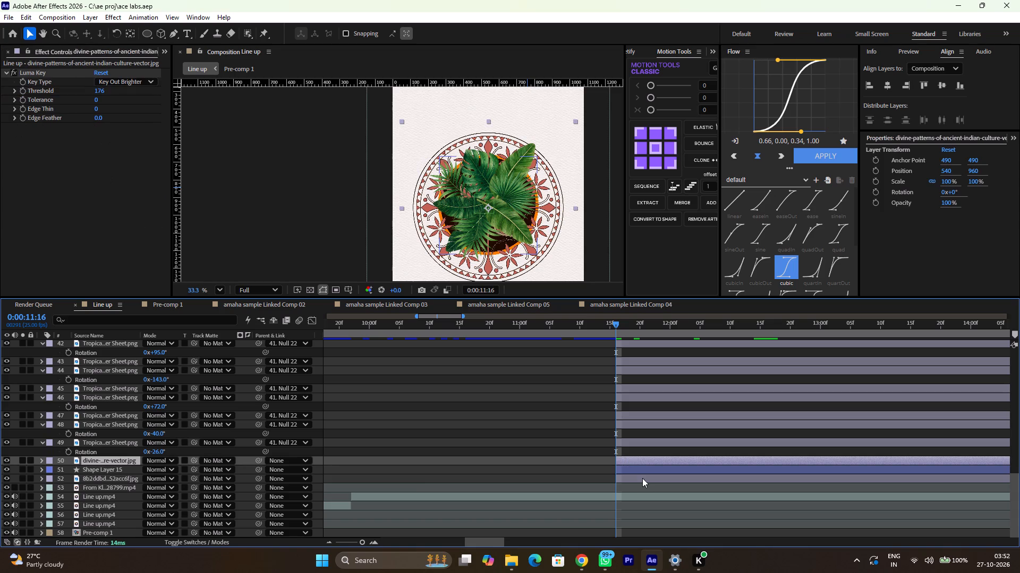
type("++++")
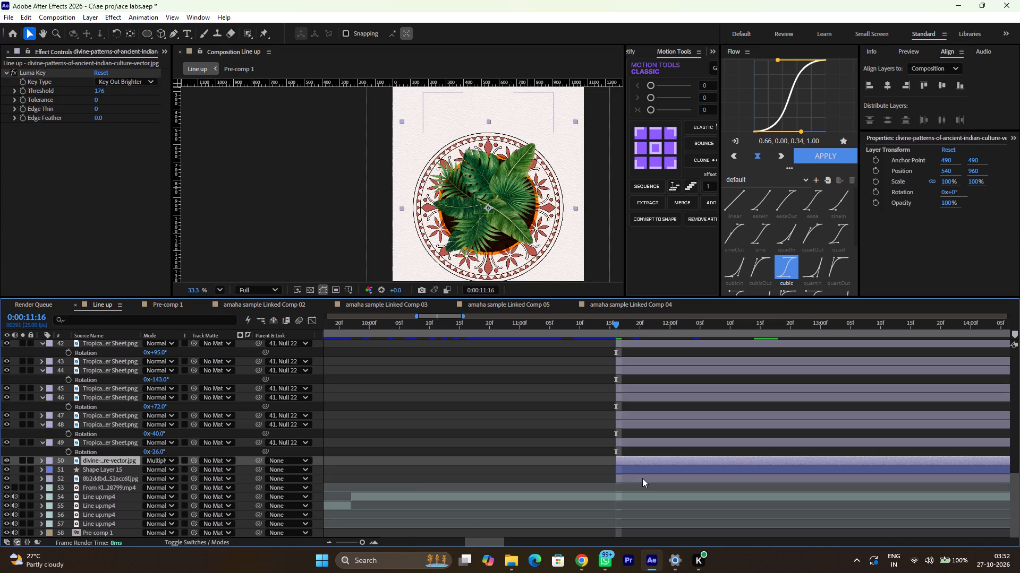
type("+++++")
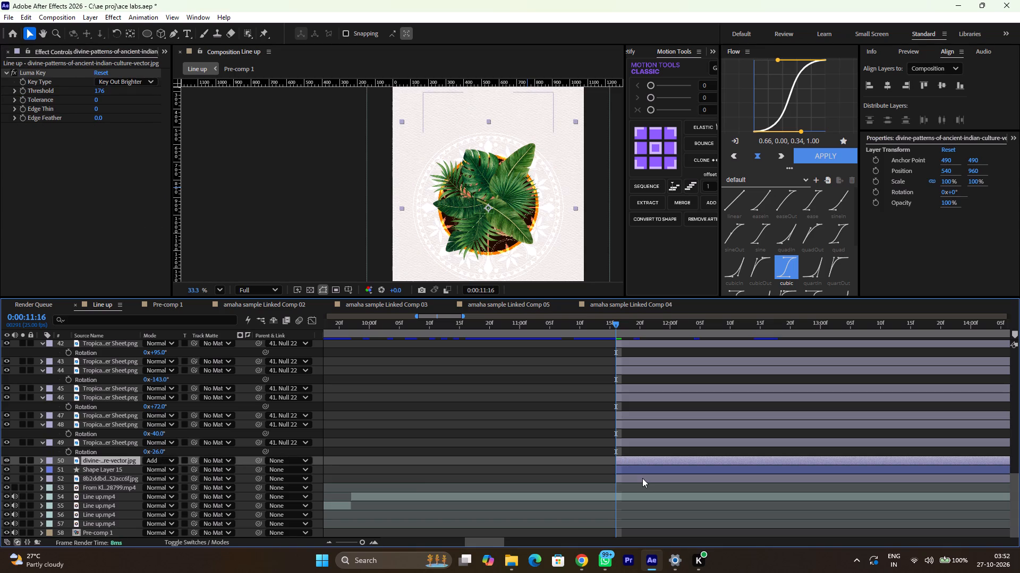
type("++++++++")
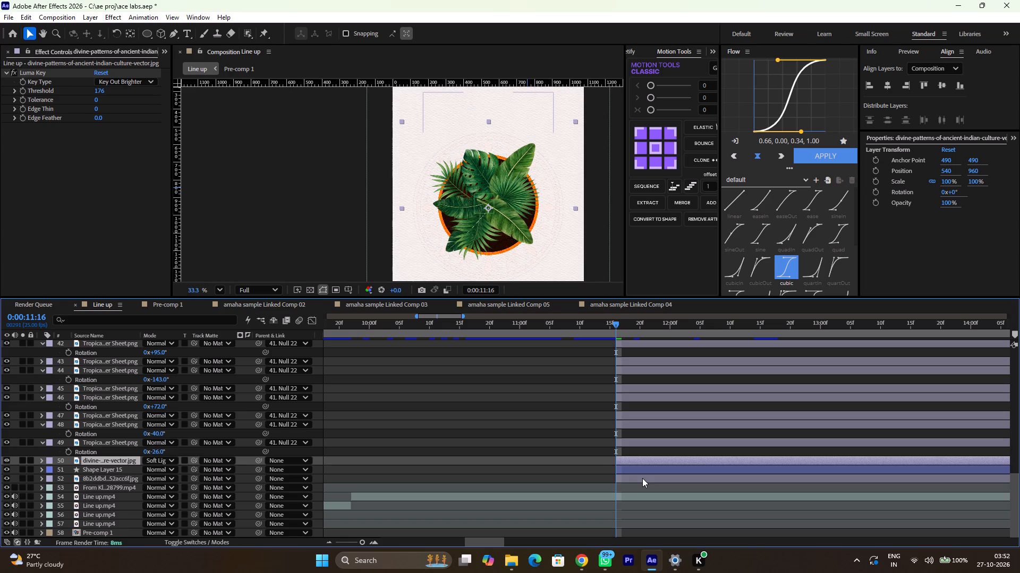
Move the divine-patterns layer below Shape Layer 15 in the layer stack.
left_click_drag(111, 458, 112, 470)
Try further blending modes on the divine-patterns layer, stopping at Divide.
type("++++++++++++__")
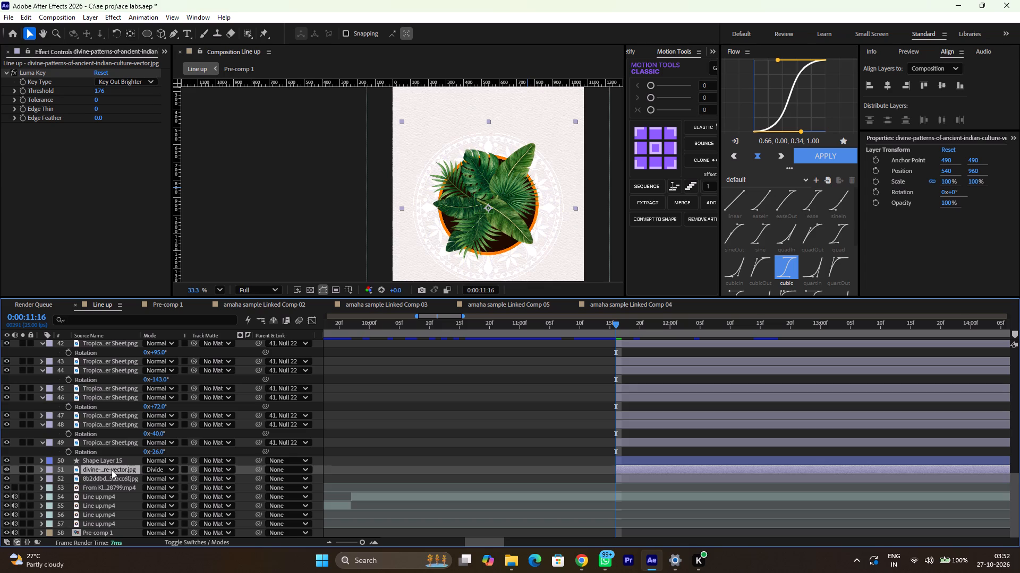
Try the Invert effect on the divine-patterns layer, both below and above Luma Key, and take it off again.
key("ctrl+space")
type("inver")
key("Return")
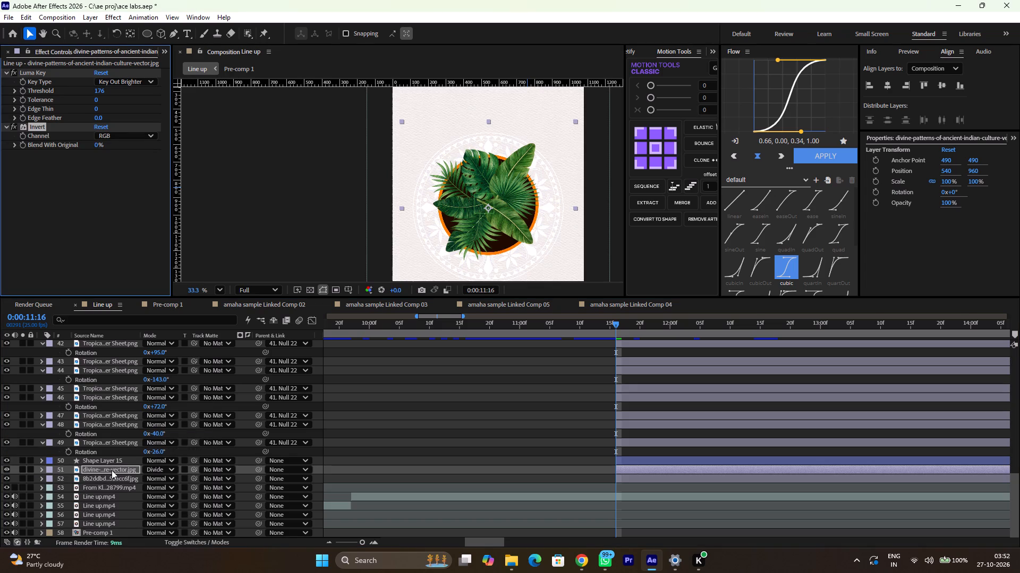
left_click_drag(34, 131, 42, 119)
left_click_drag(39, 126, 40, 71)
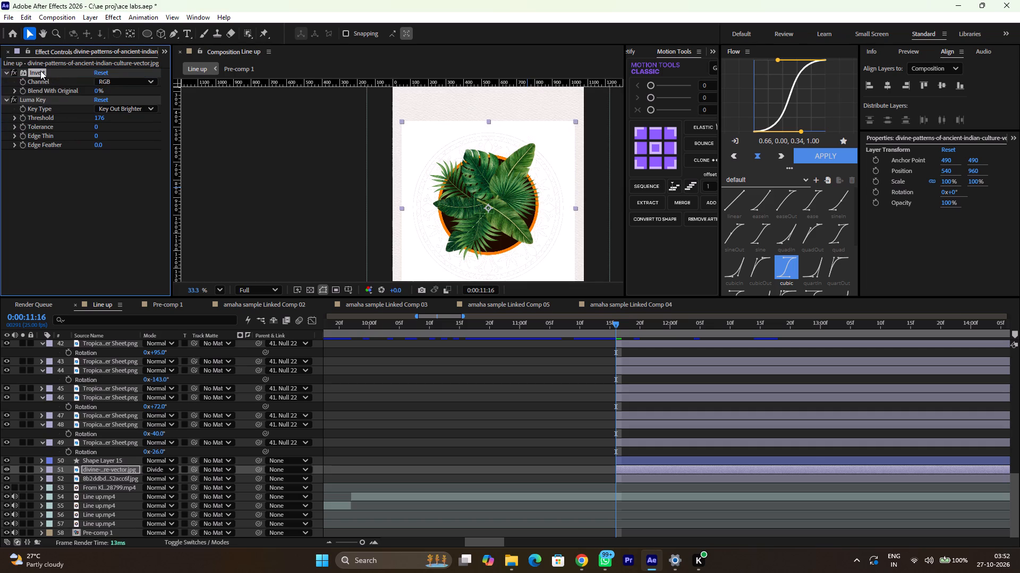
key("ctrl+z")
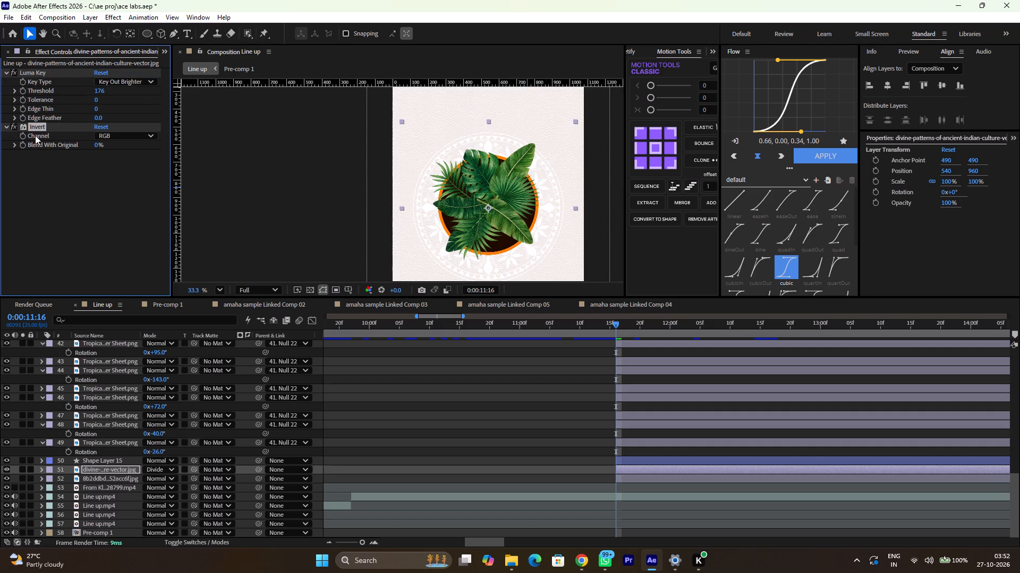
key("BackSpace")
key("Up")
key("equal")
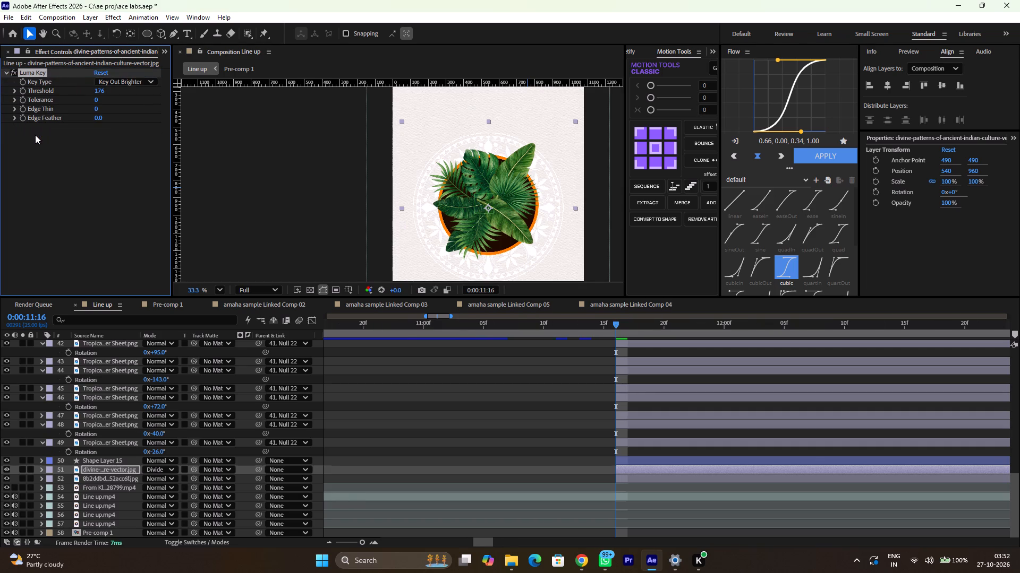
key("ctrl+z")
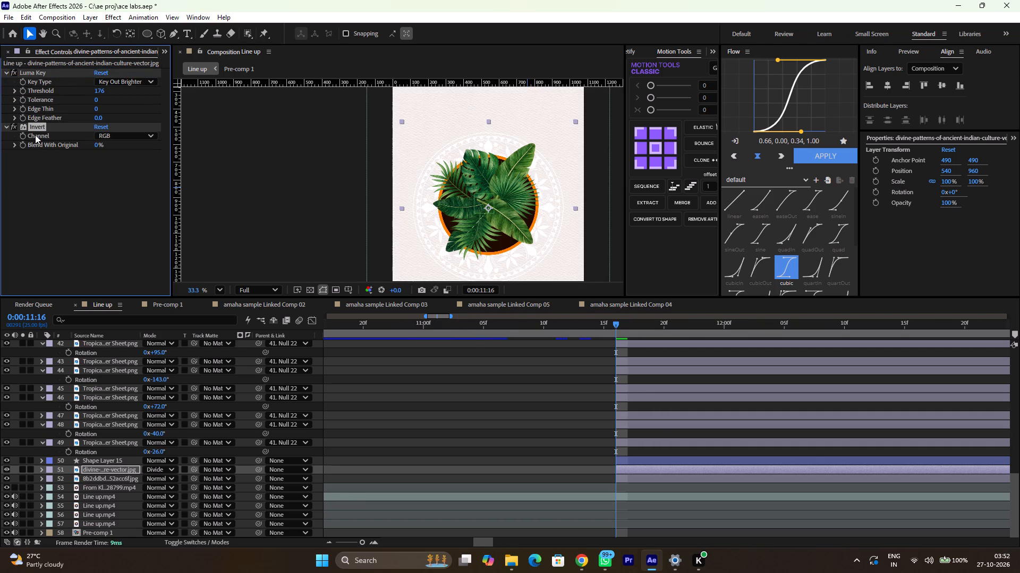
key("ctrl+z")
Step through the remaining blending modes of the divine-patterns layer, including Luminosity and the Stencil modes, and set it to Darken.
type("+++++_")
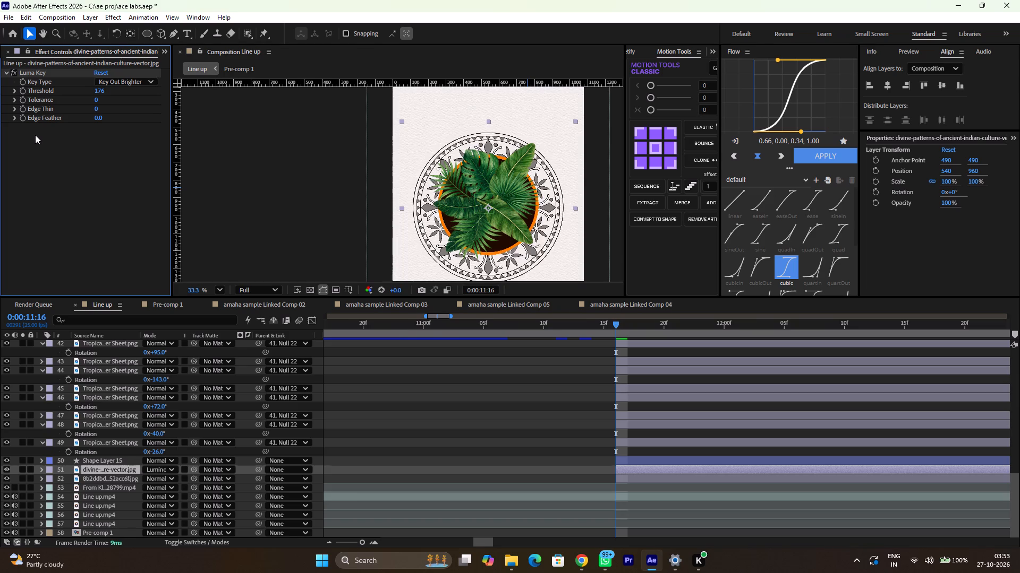
type("++__+")
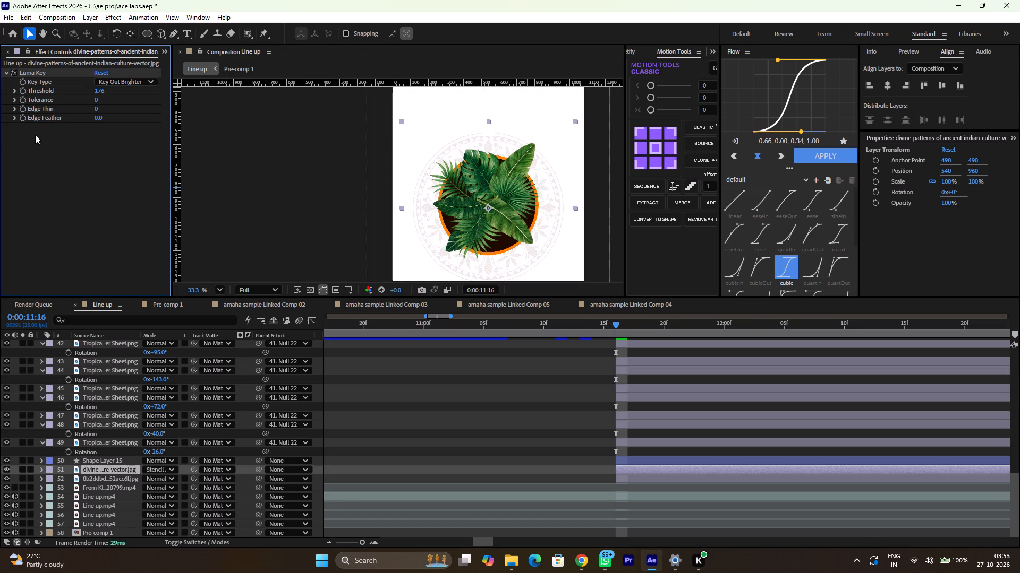
scroll(541, 219, "up", 7, "ctrl")
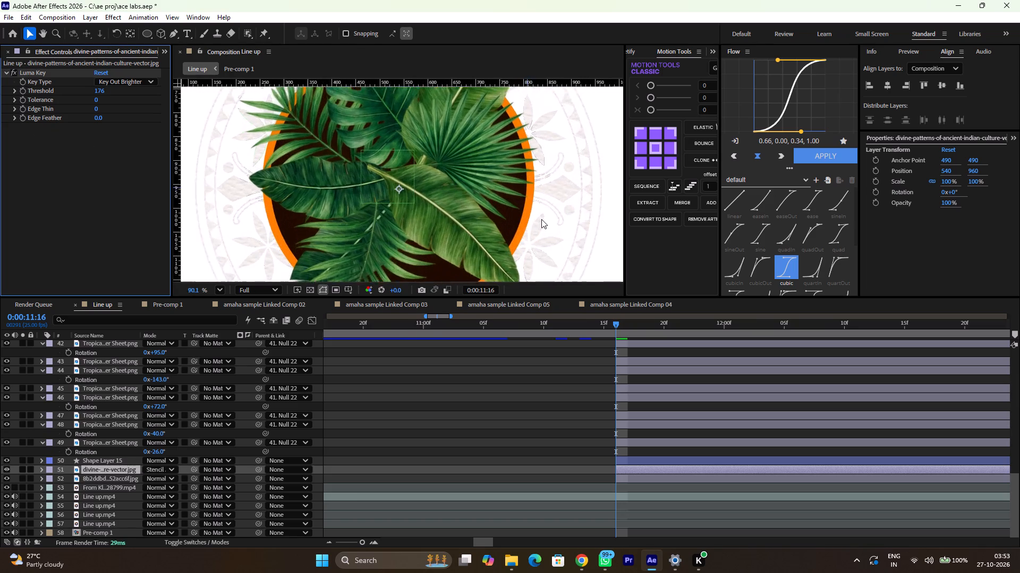
scroll(541, 219, "up", 2, "ctrl")
scroll(541, 219, "down", 5, "ctrl")
scroll(541, 219, "up", 1)
type("++")
type("+++++++")
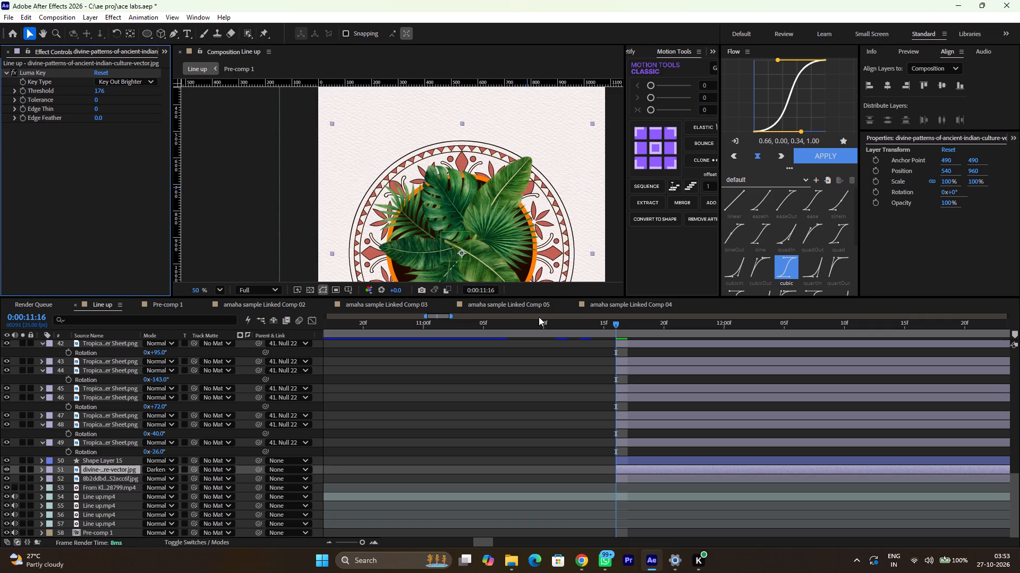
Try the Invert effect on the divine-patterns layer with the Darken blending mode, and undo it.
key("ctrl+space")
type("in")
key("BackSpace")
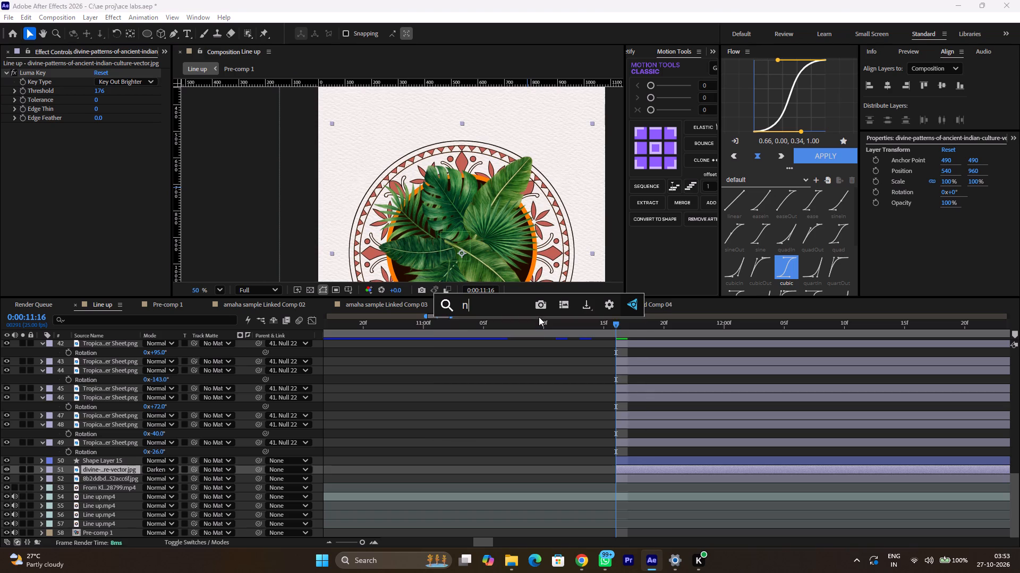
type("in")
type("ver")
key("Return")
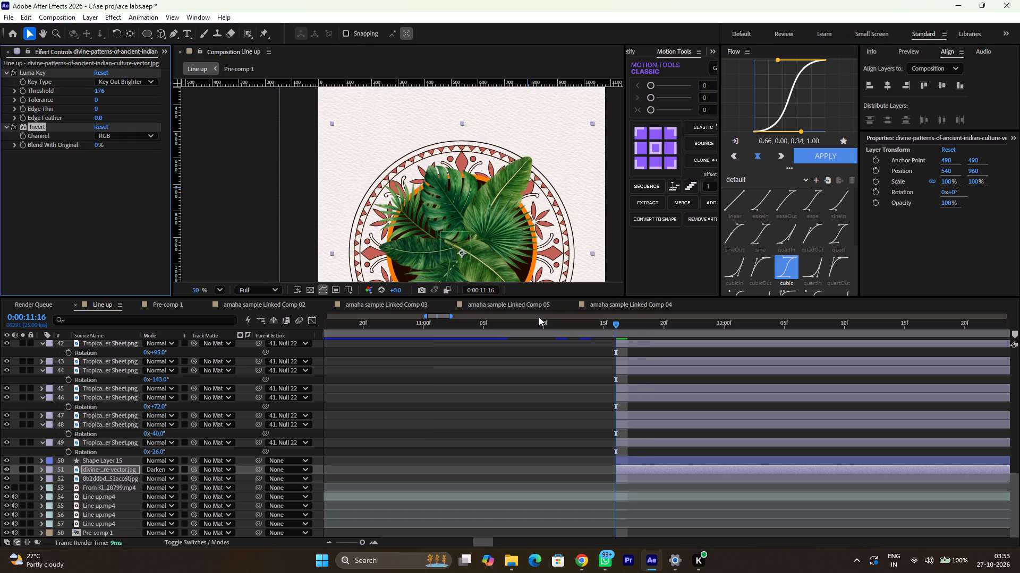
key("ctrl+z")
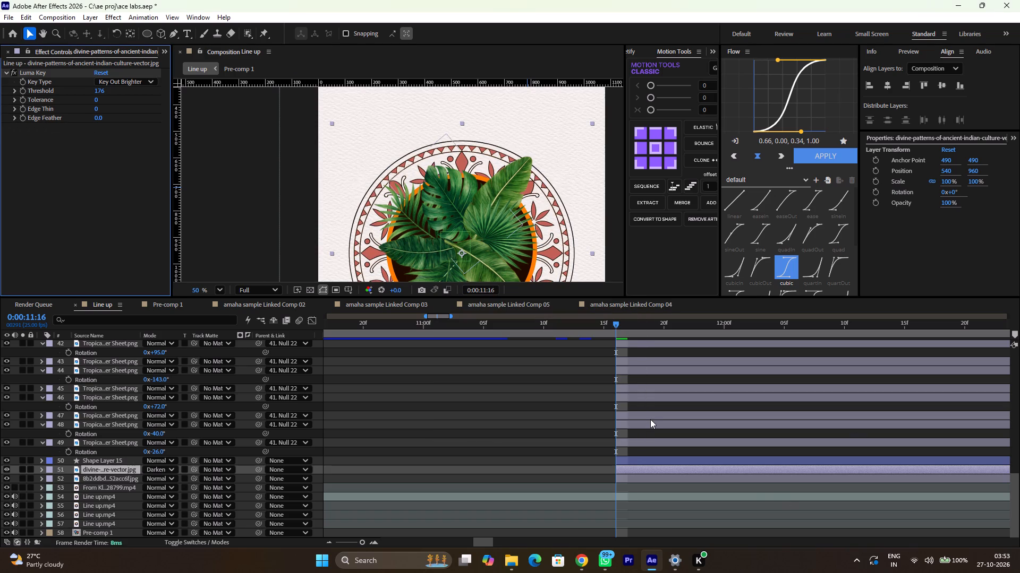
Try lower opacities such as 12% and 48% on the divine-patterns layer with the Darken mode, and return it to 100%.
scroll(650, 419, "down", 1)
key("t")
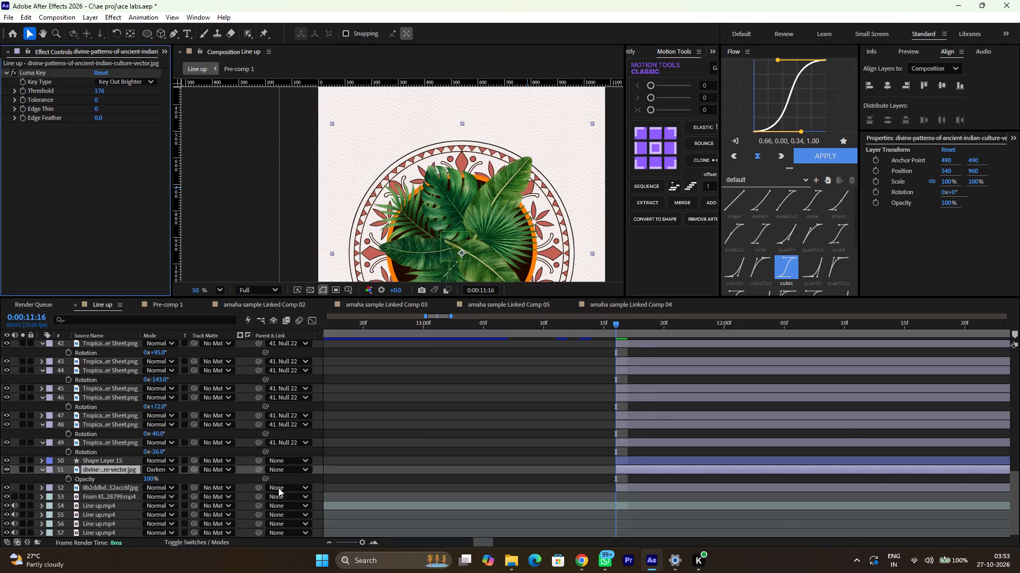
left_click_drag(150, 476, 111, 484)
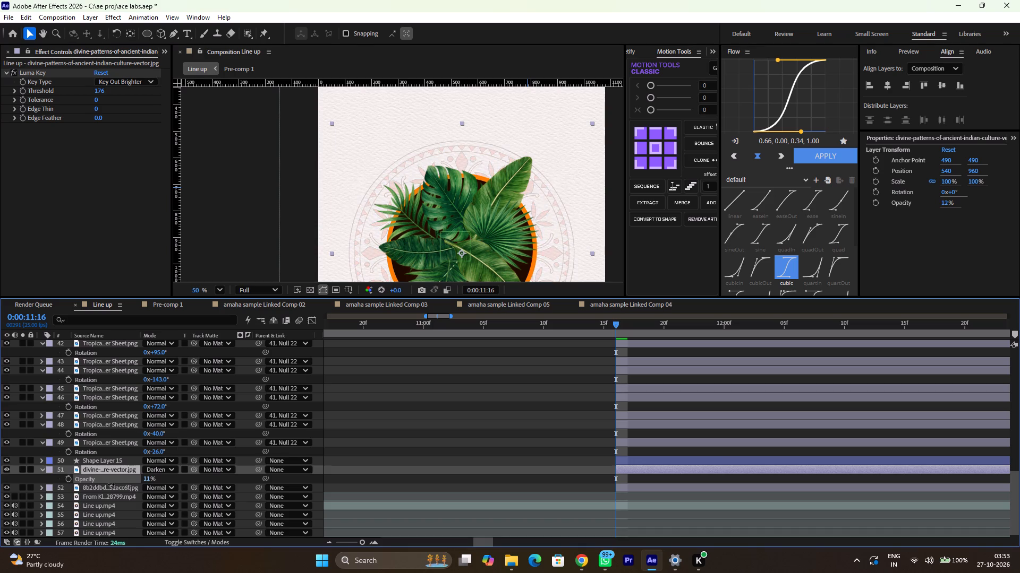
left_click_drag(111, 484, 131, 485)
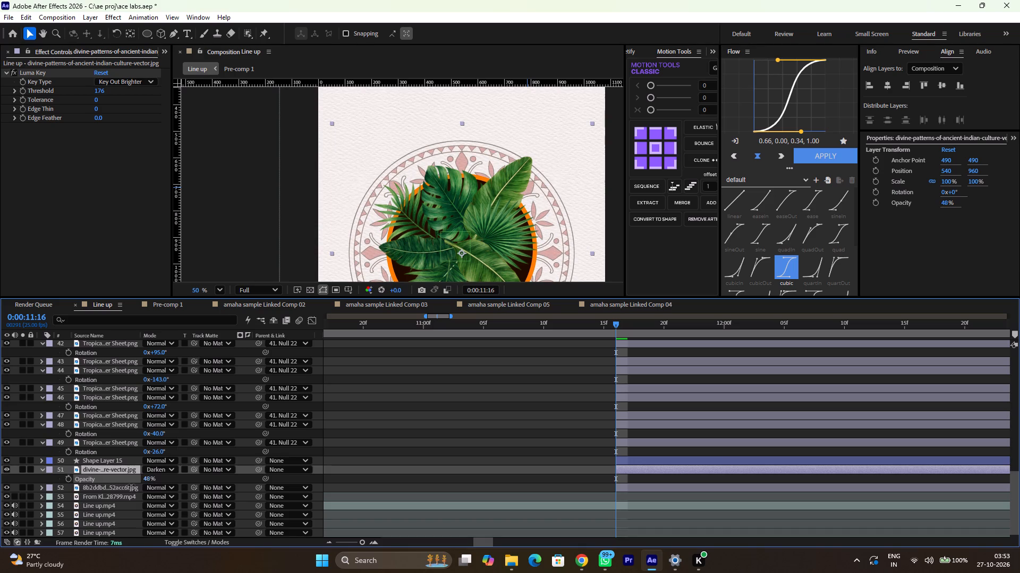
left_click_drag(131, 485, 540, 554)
Step through the blending modes of the divine-patterns layer, passing Luminescent Premul and Divide, and set it to Luminosity.
type("++++++++++++++++++++++++++++++++++")
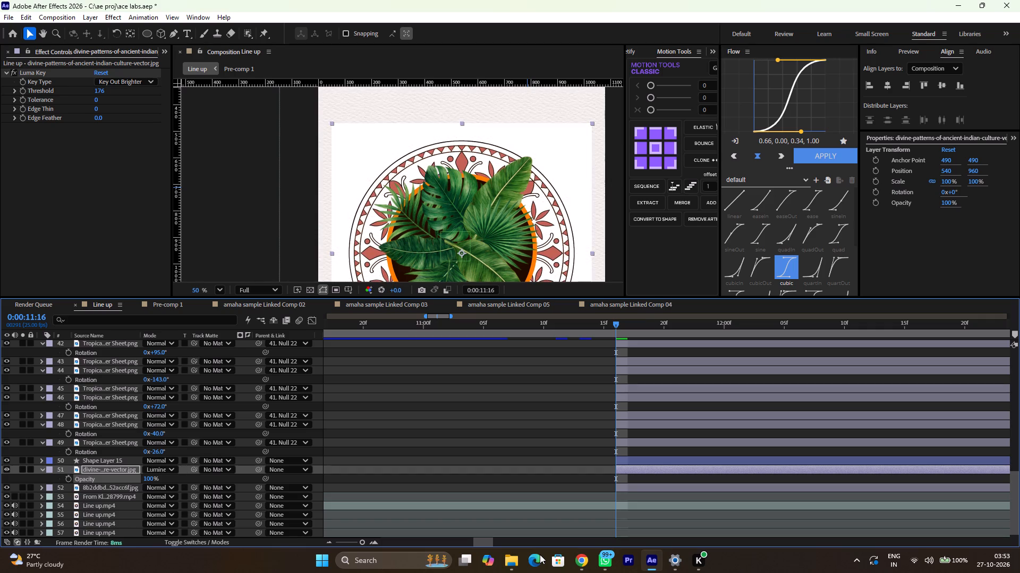
type("++++++++++++++++++++++++++++")
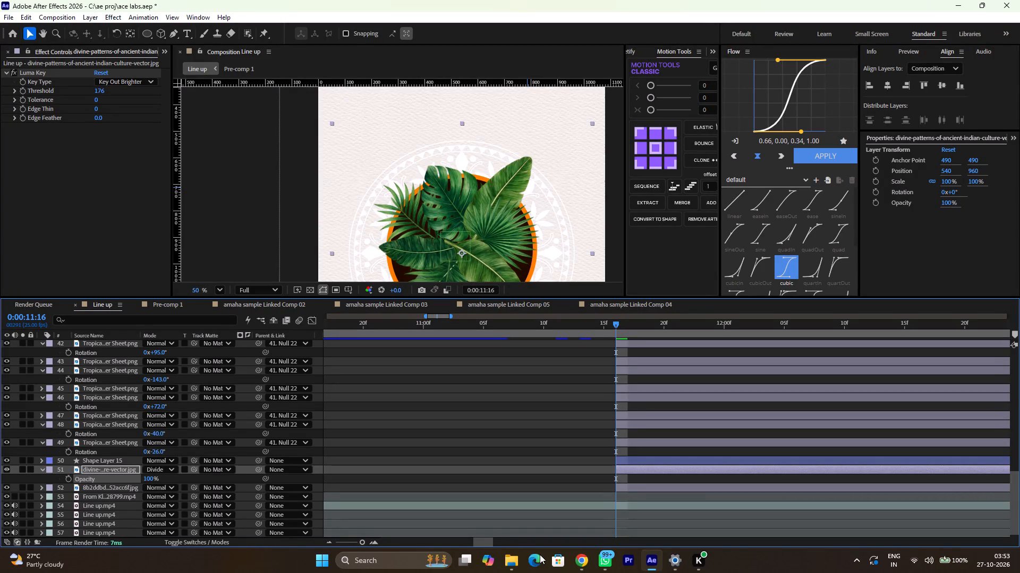
type("++++")
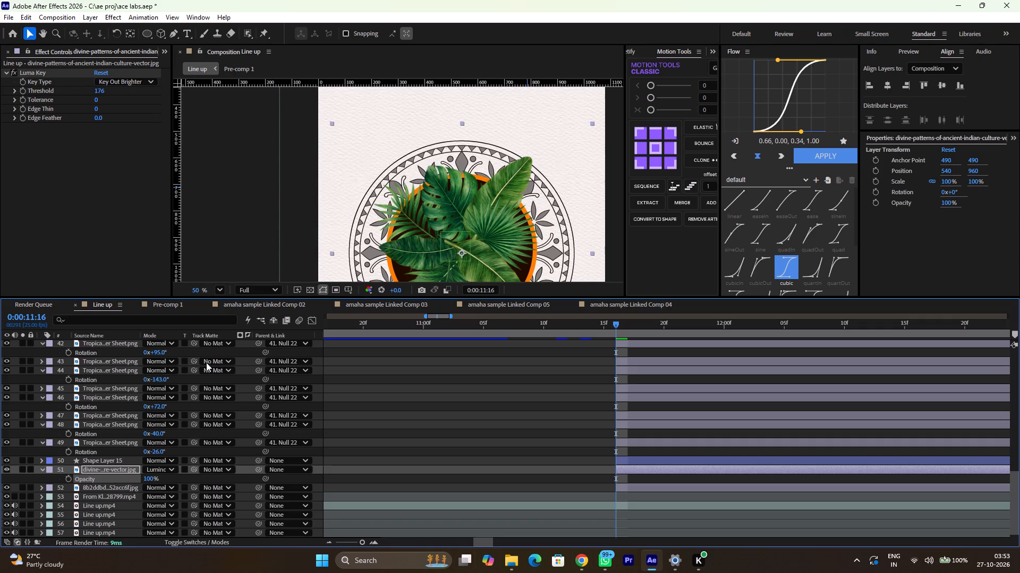
Set the divine-patterns layer's opacity to 12%.
left_click_drag(150, 478, 100, 488)
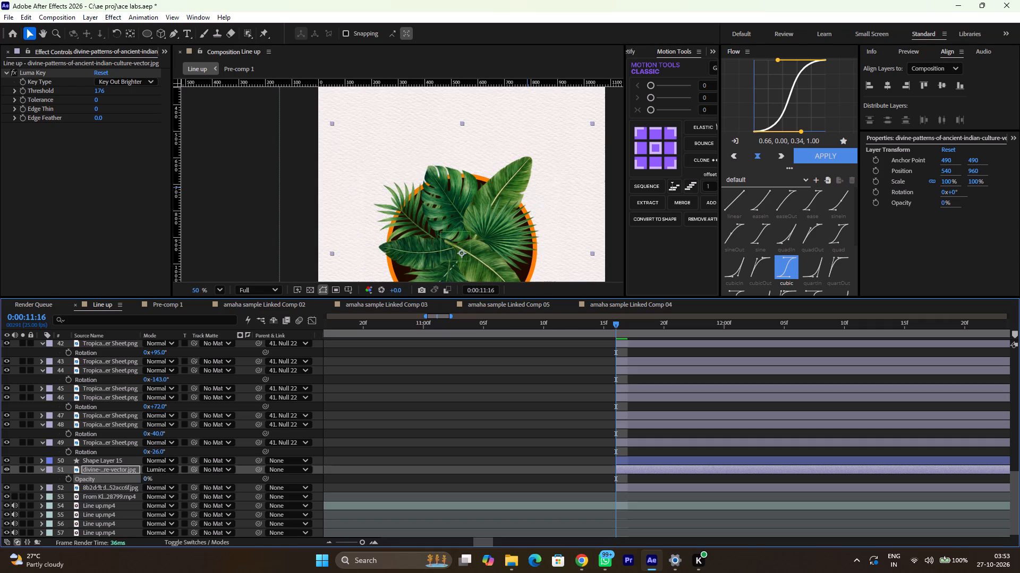
left_click_drag(100, 488, 105, 489)
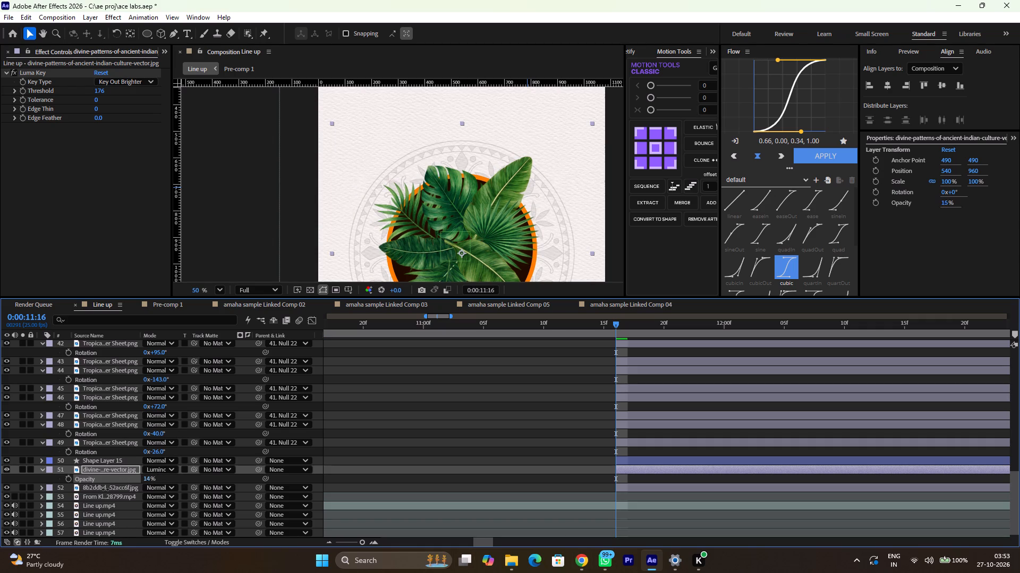
left_click_drag(105, 489, 107, 492)
Make layers 41 to 52, from Null 22 down to the background JPG, 3D layers and collapse their properties.
scroll(547, 177, "down", 7, "ctrl")
scroll(547, 177, "left", 1)
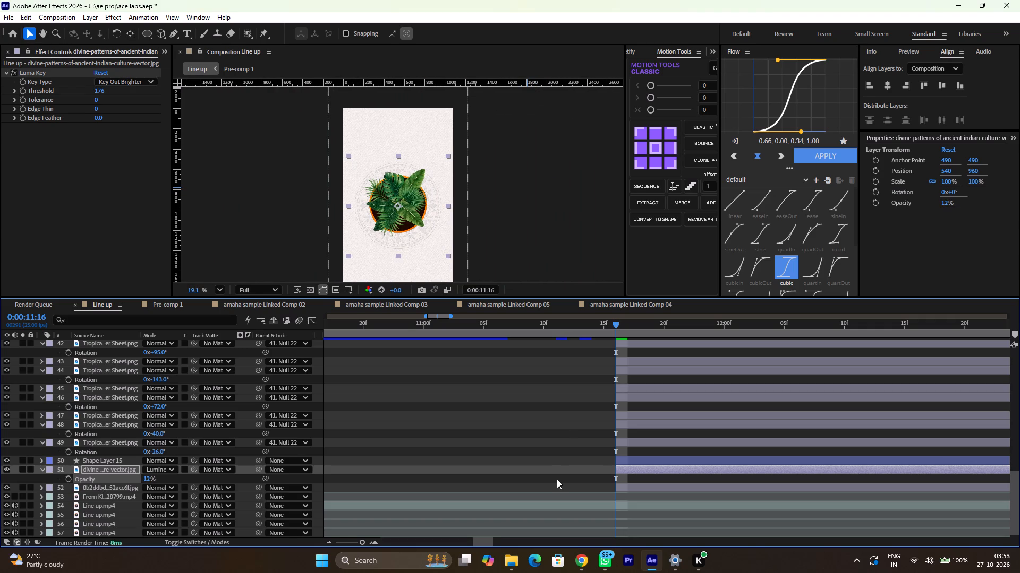
scroll(538, 424, "up", 2)
scroll(563, 372, "down", 3)
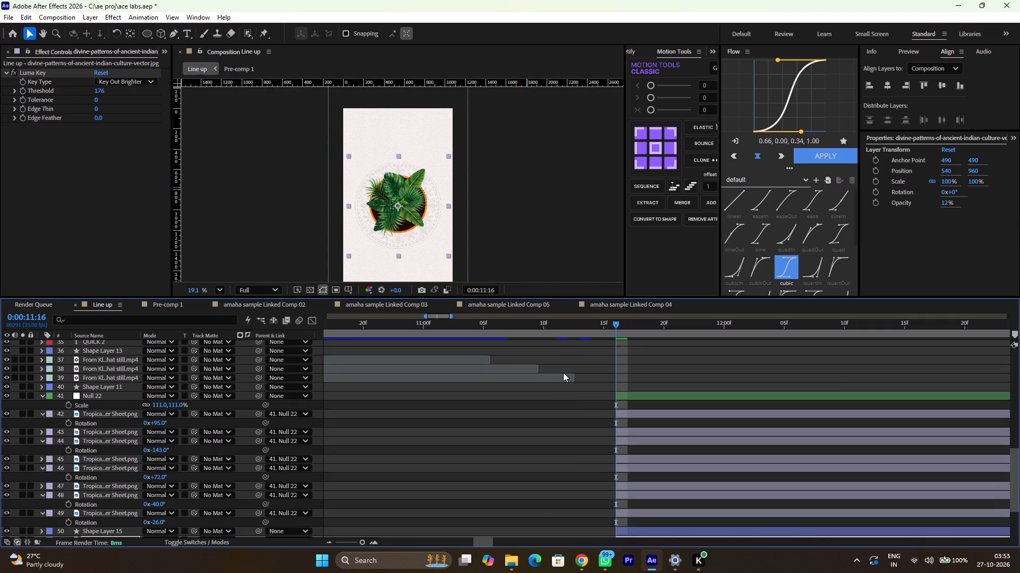
left_click(103, 396)
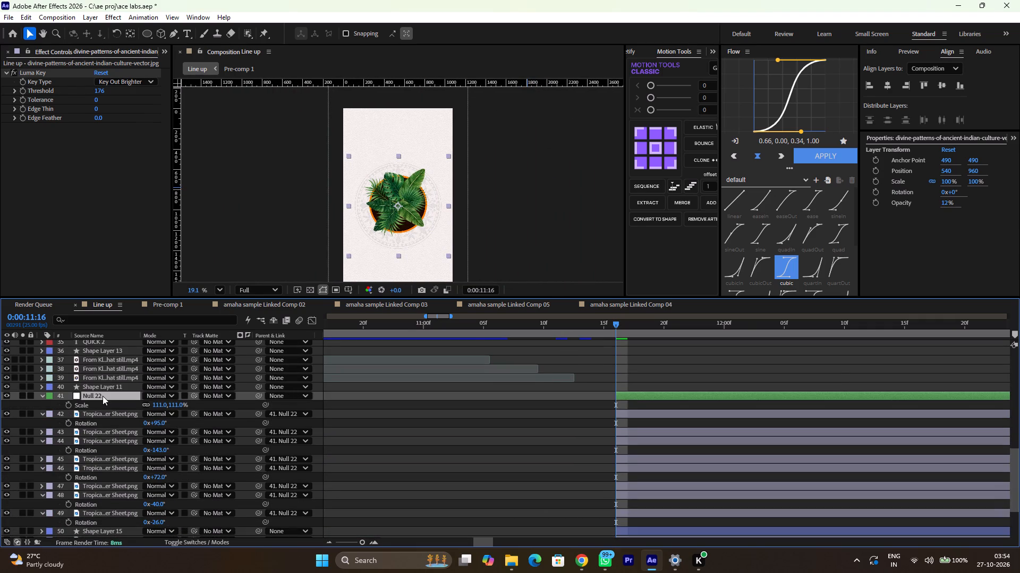
scroll(270, 438, "down", 1)
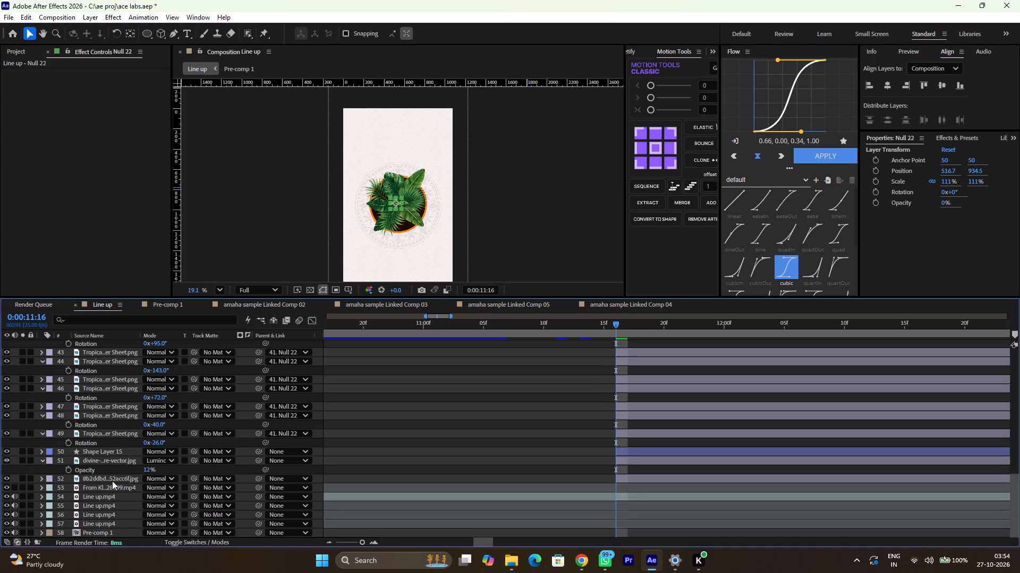
left_click(112, 481, "shift")
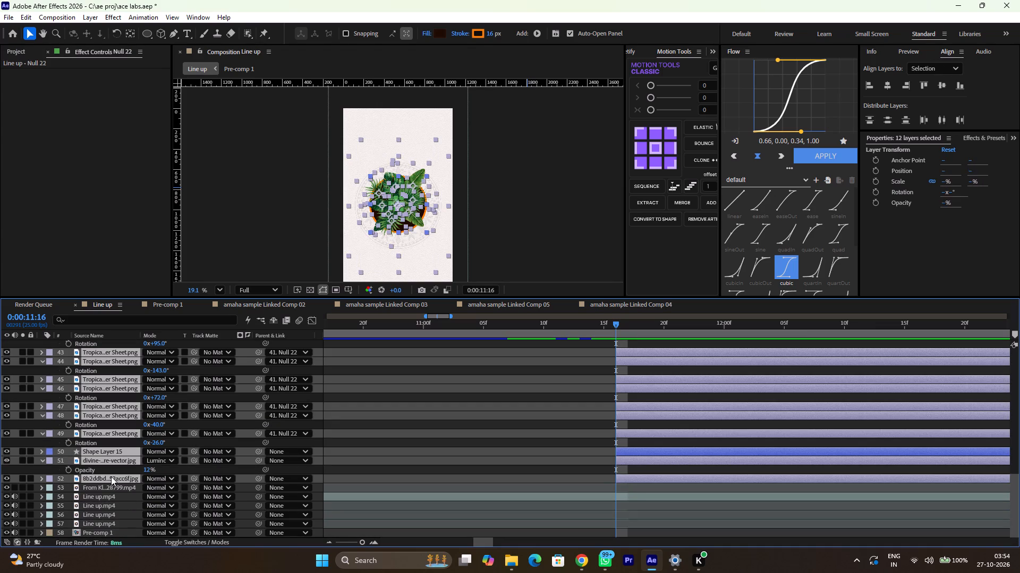
left_click(206, 548)
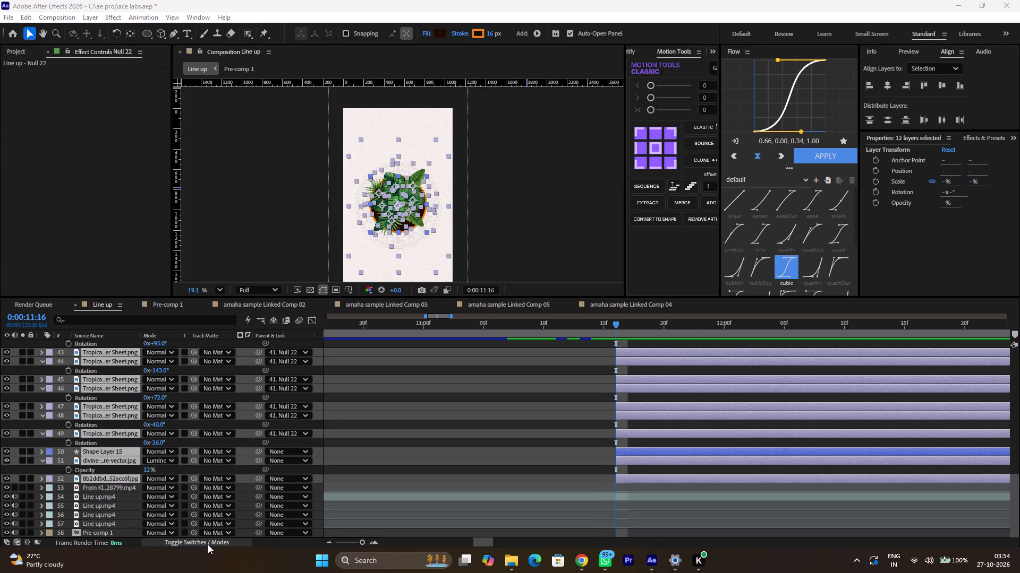
left_click(208, 544)
left_click(200, 449)
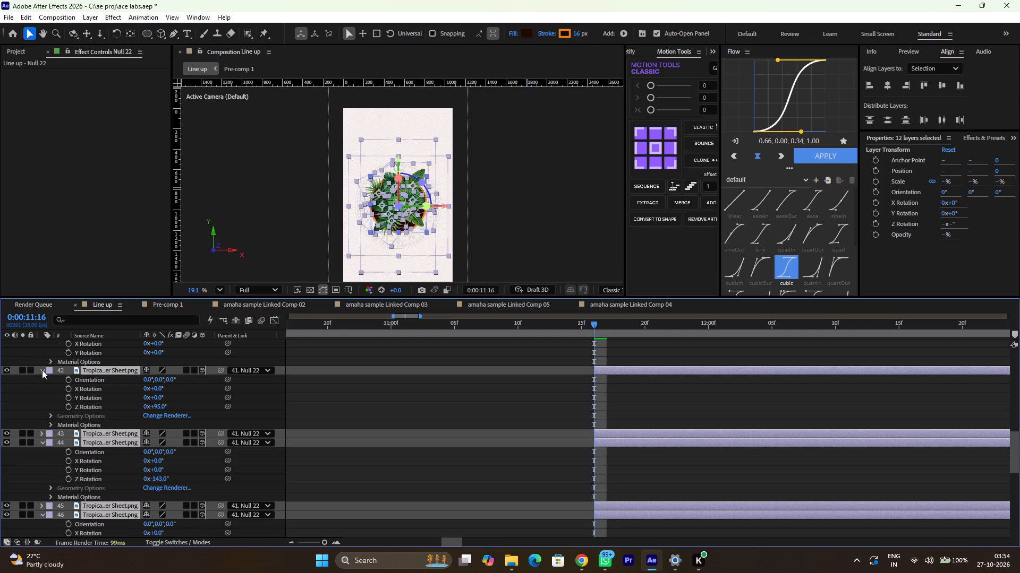
left_click(42, 370)
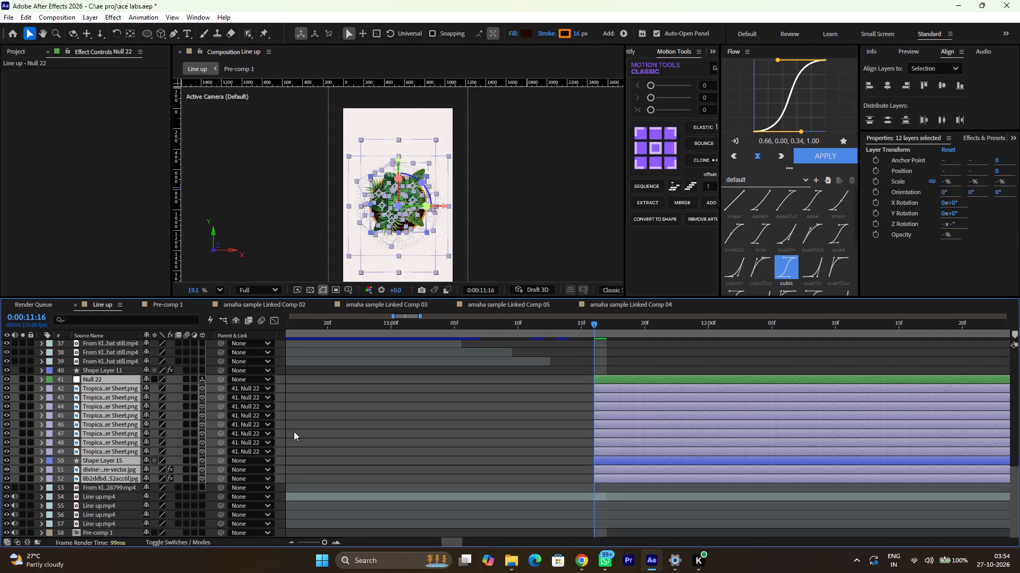
Widen the composition viewer and switch it to a 2 Views layout with Custom View 3 beside the active camera.
left_click(623, 226)
left_click_drag(625, 228, 779, 226)
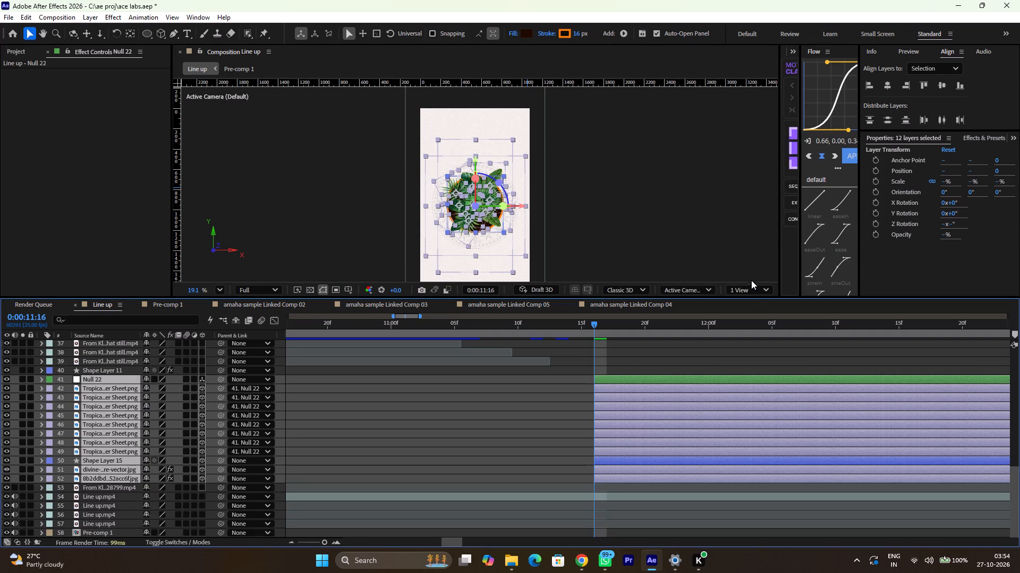
left_click(753, 290)
left_click(745, 317)
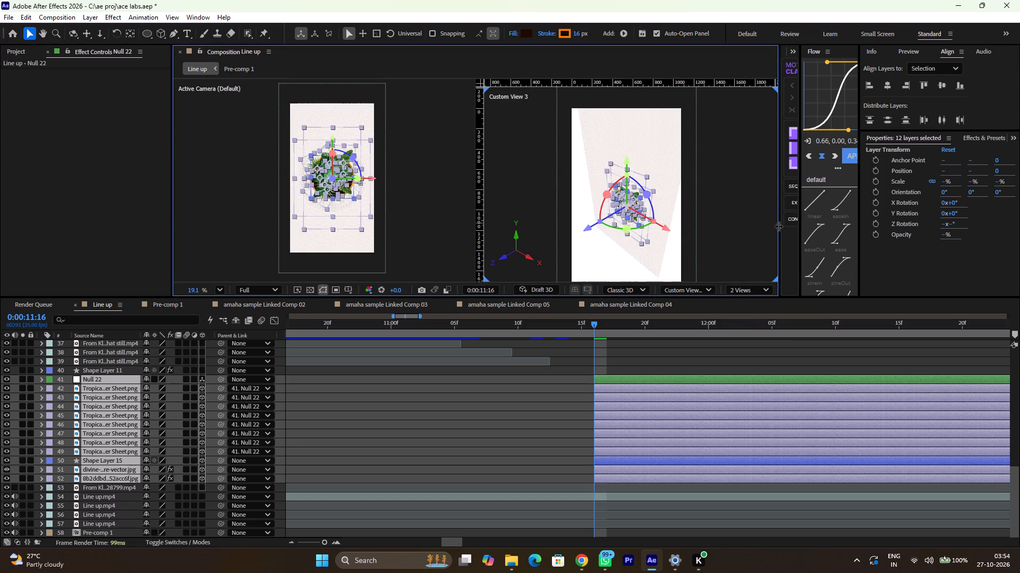
In Custom View 3, pull leaf layer 42 forward along its Z axis to about -69.3.
scroll(616, 201, "up", 2)
scroll(616, 201, "up", 12, "ctrl")
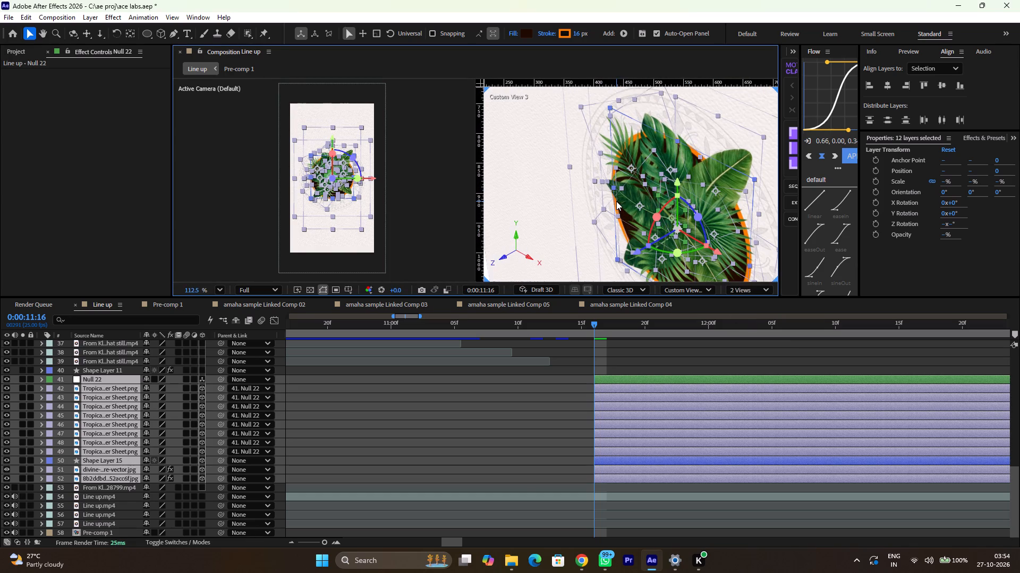
left_click(524, 488)
left_click(629, 384)
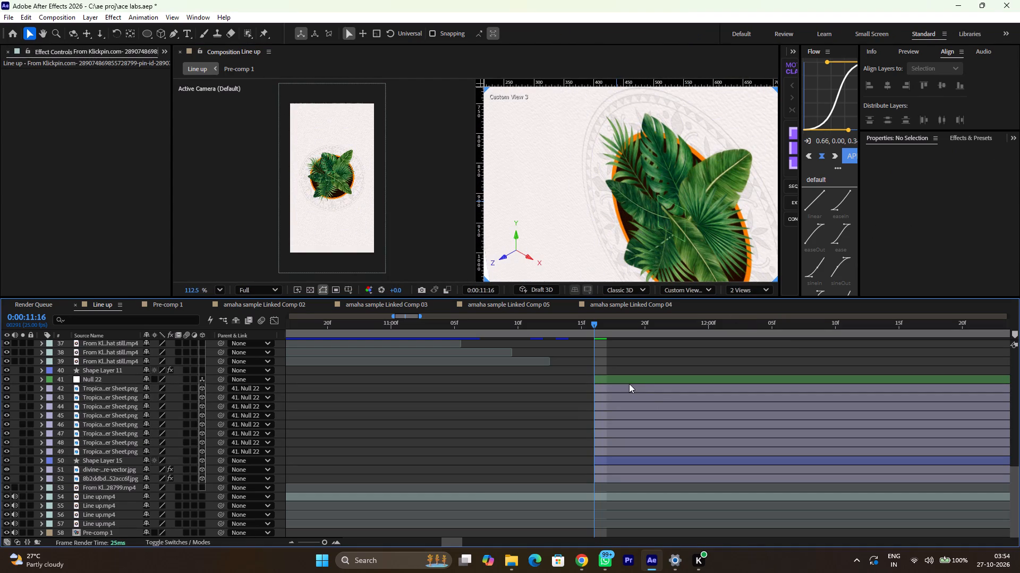
left_click(632, 391)
scroll(653, 224, "down", 1)
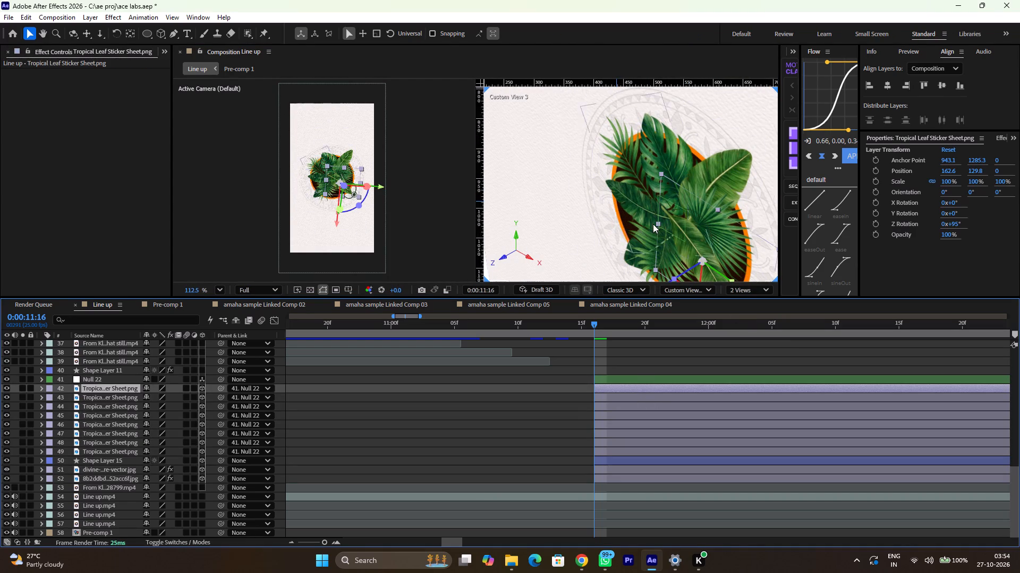
scroll(653, 224, "down", 1)
left_click_drag(664, 205, 623, 222)
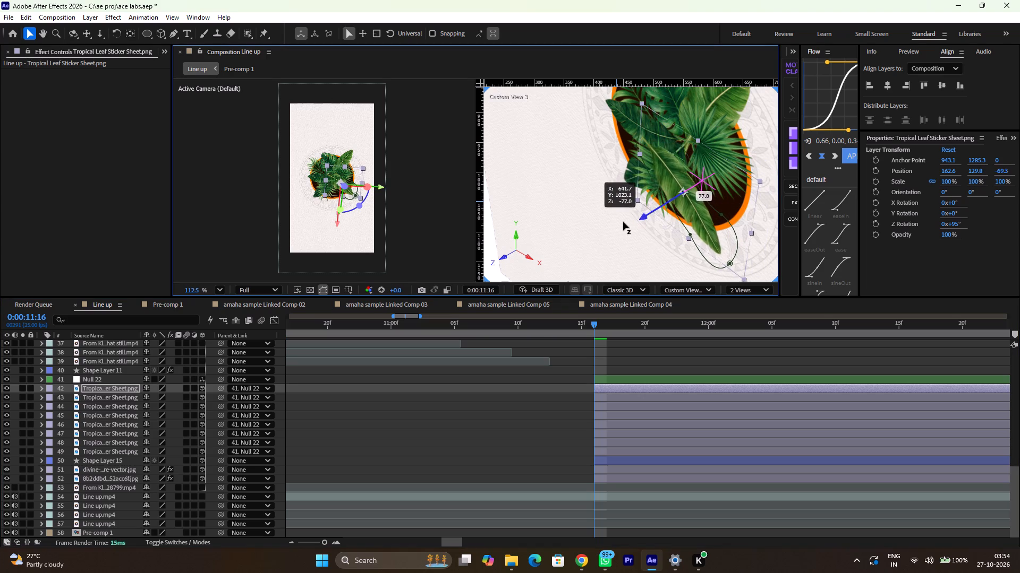
Pull leaf layers 43, 44 and 45 forward in Z to about -61.8, -72.2 and -56.8 respectively.
left_click(603, 401)
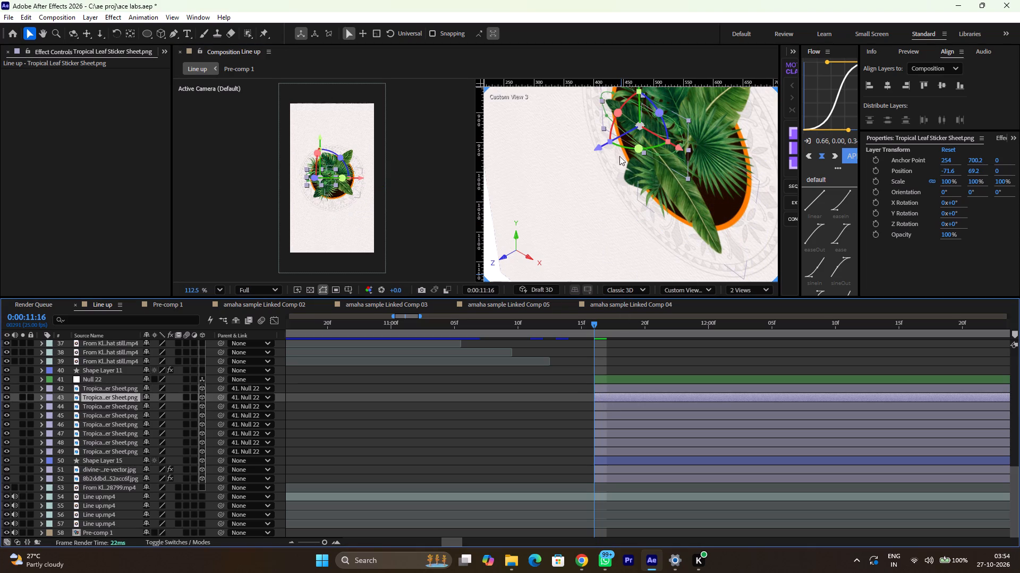
left_click_drag(601, 147, 580, 157)
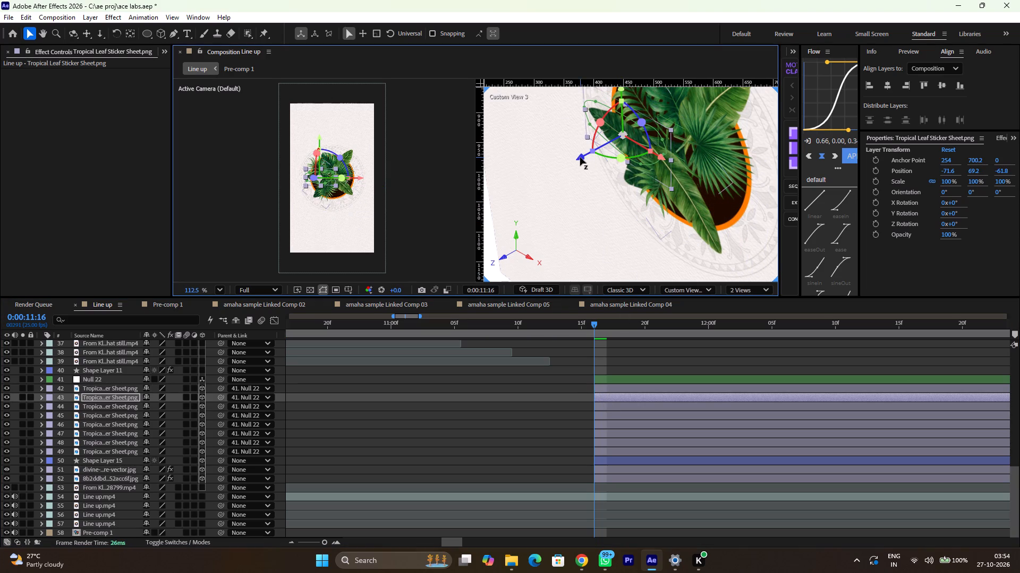
left_click(601, 407)
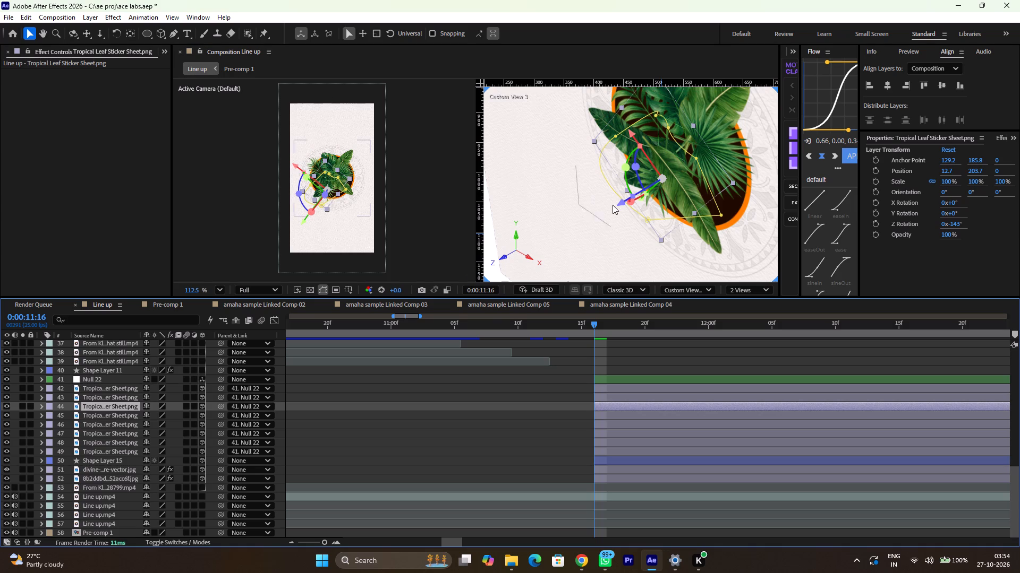
left_click_drag(619, 203, 599, 214)
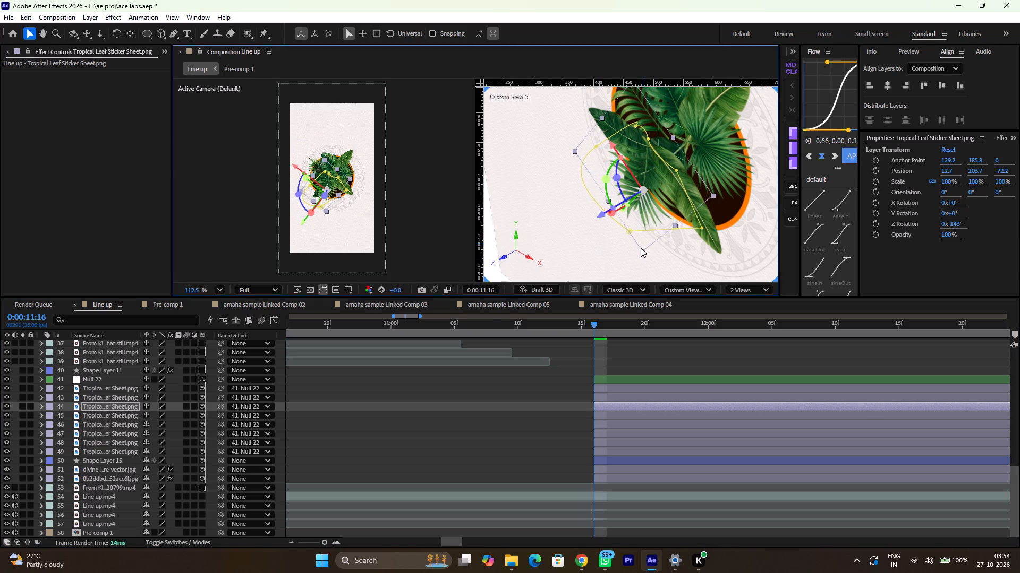
left_click(618, 414)
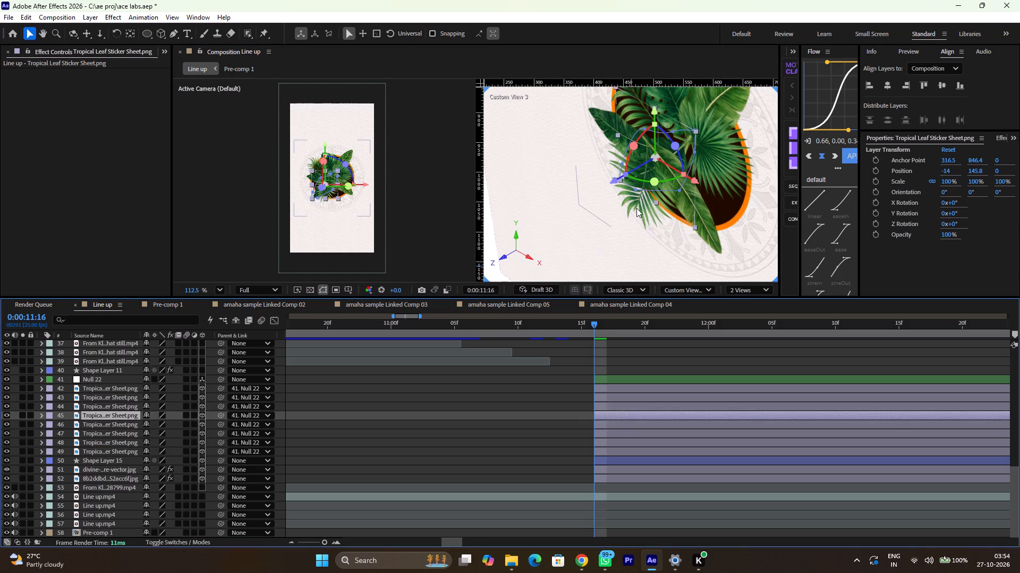
left_click_drag(614, 178, 595, 187)
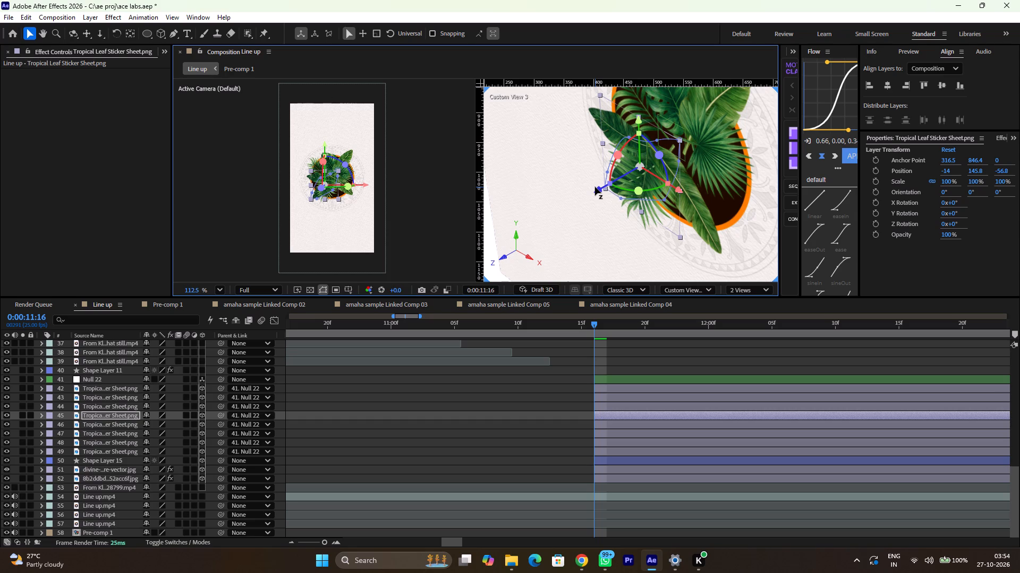
In Custom View 3, pull leaf layers 46 and 47 forward along Z, placing layer 47 at about -126.9.
key("ctrl+shift+Down")
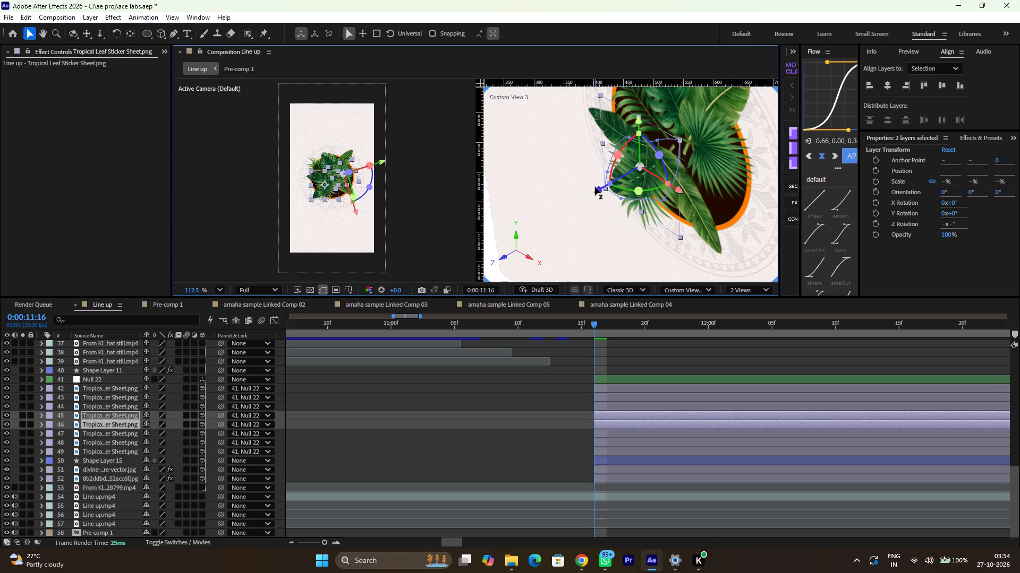
key("ctrl+shift+Up")
key("ctrl+Up")
key("ctrl+Down")
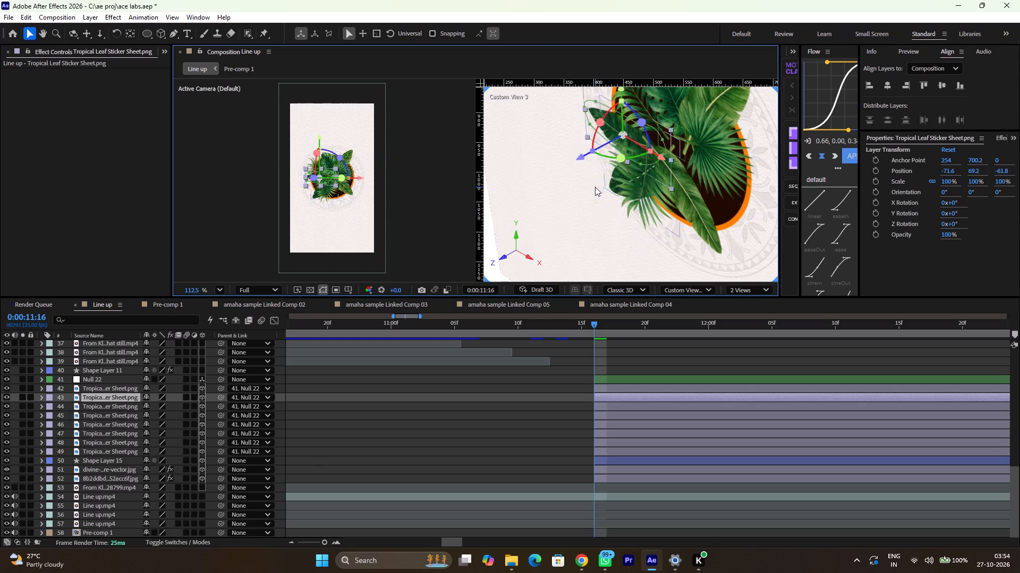
key("ctrl+Down")
key("ctrl+Down")
key("ctrl+Up")
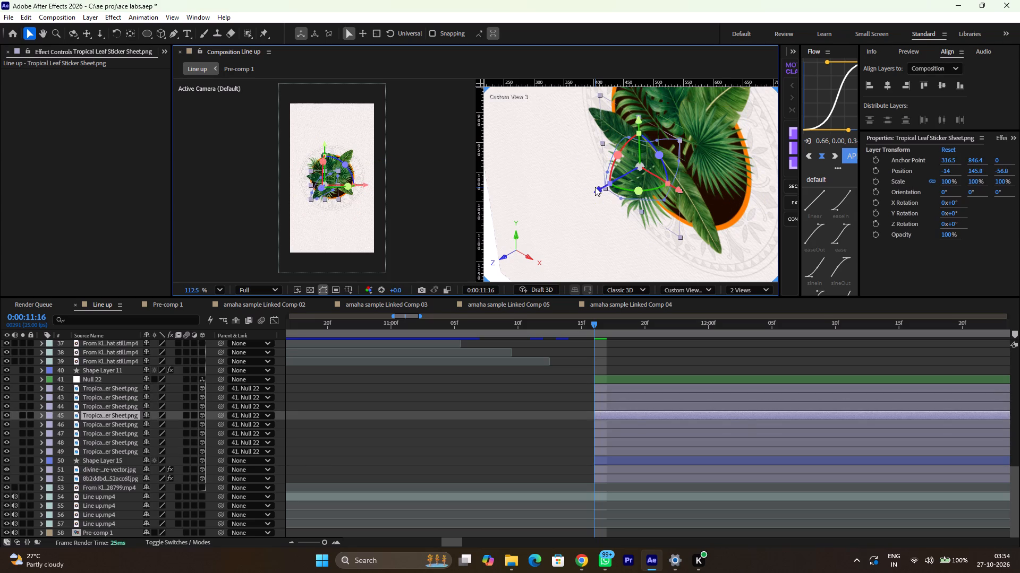
key("ctrl+Down")
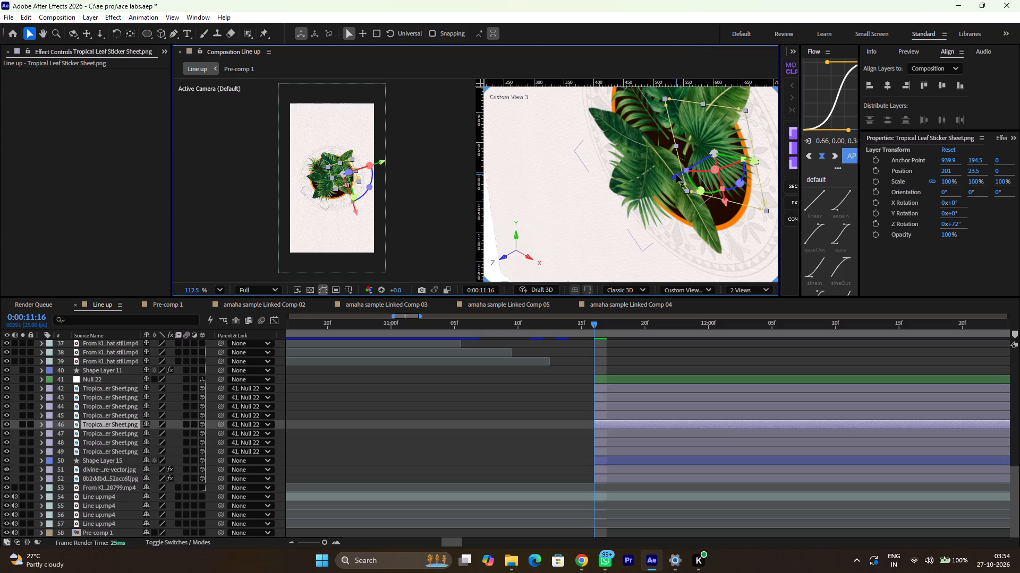
left_click_drag(674, 177, 657, 187)
key("ctrl+Down")
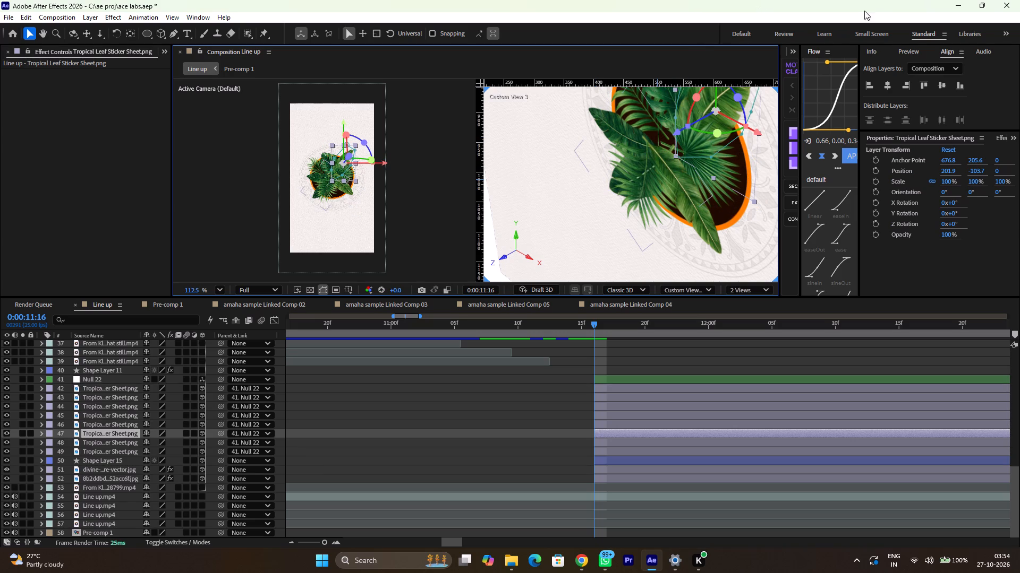
left_click_drag(676, 132, 666, 136)
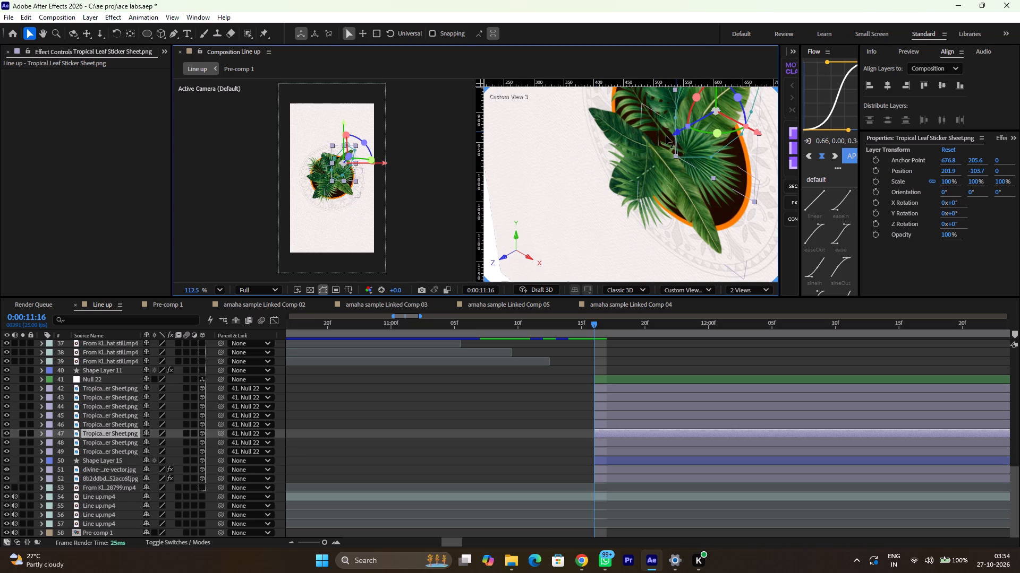
left_click_drag(666, 136, 636, 157)
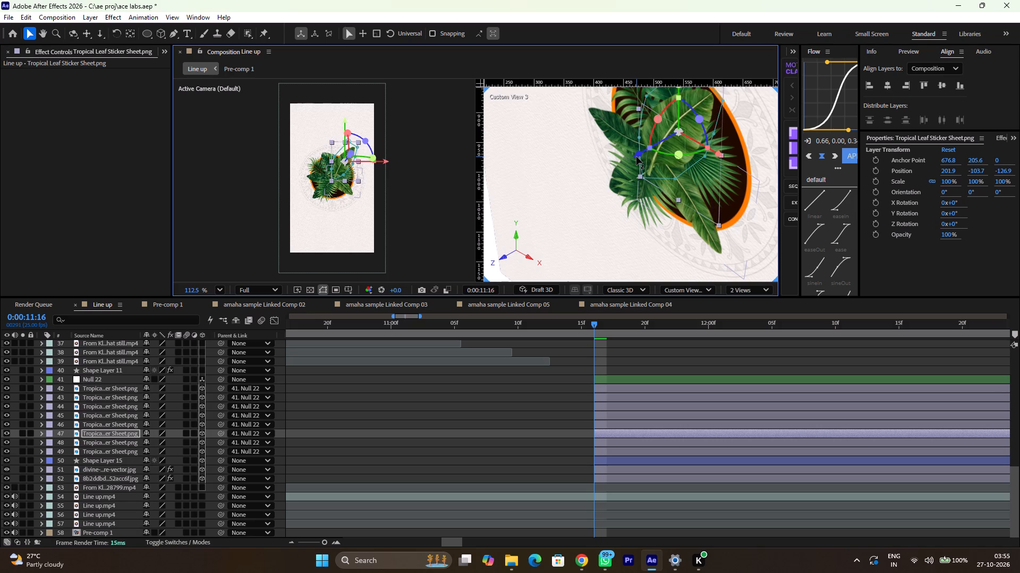
Pull leaf layers 48 and 49 forward in Z to about -124 and -157.2 respectively.
key("ctrl+Down")
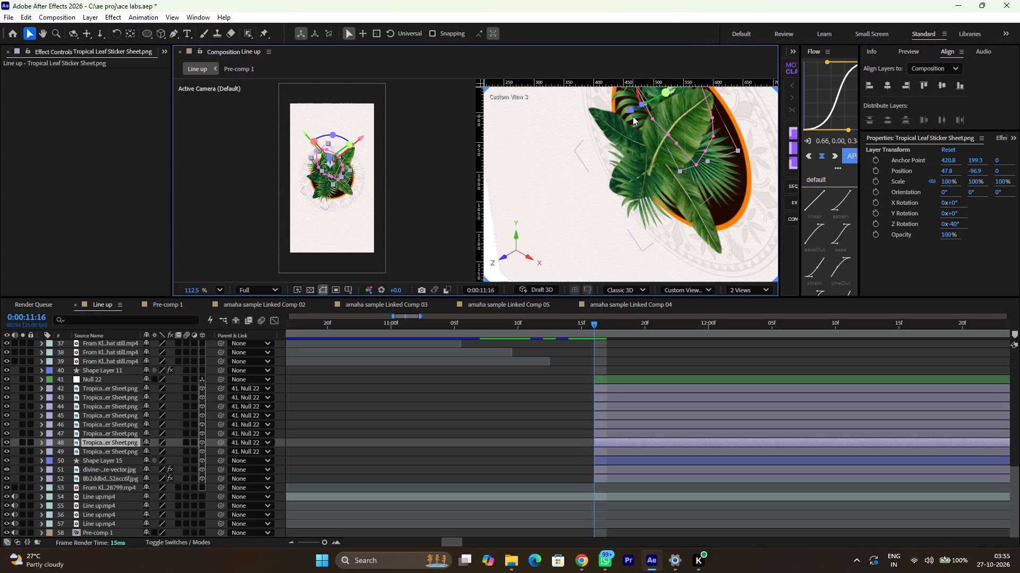
left_click_drag(629, 111, 597, 136)
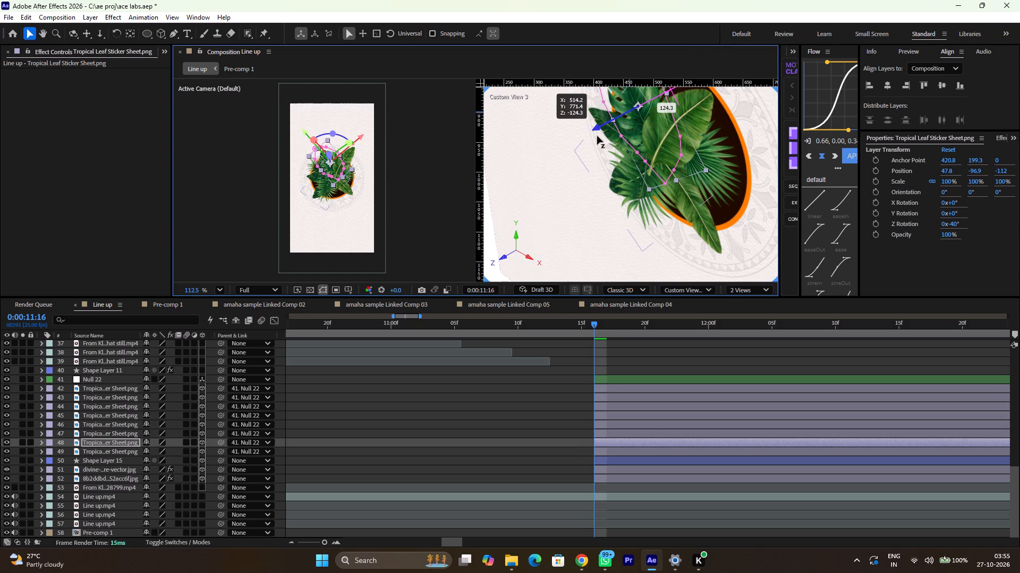
left_click_drag(597, 136, 598, 136)
key("ctrl+Down")
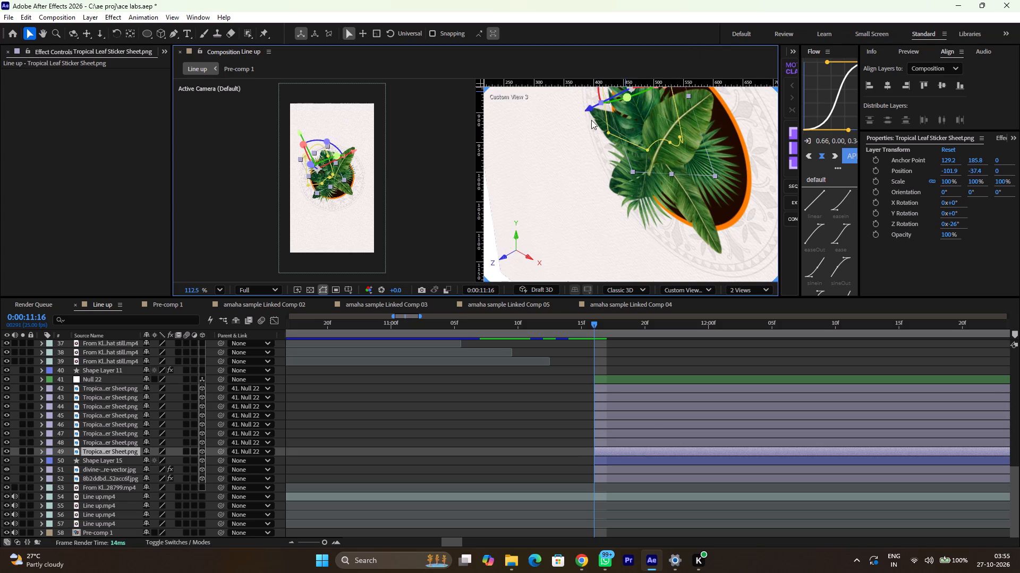
left_click_drag(592, 113, 602, 110)
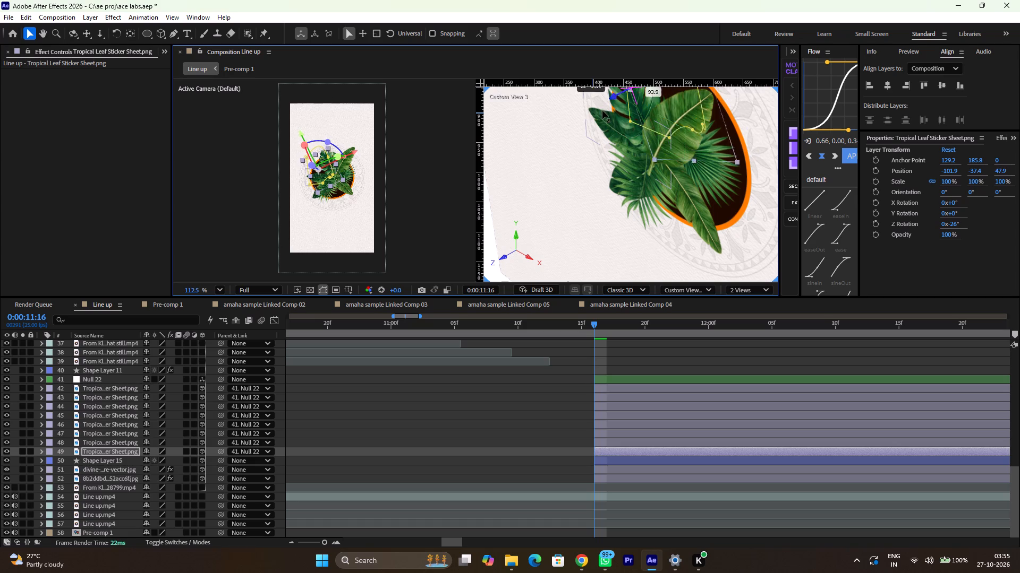
left_click_drag(602, 110, 552, 144)
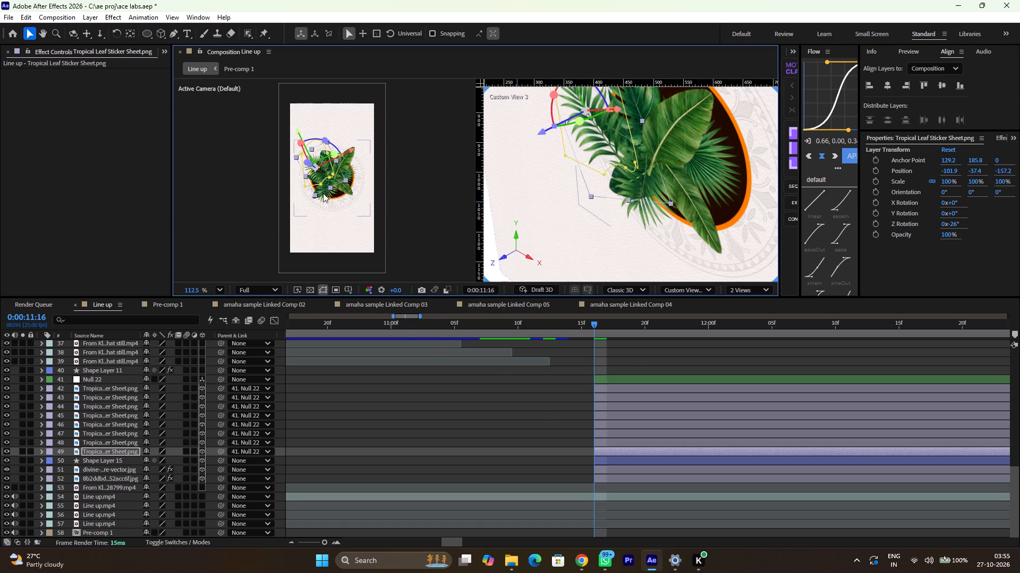
Scale Null 22 to 104% and nudge the leaf cluster slightly down to a Y position of about 937.8.
scroll(323, 193, "up", 10, "ctrl")
scroll(323, 193, "up", 1)
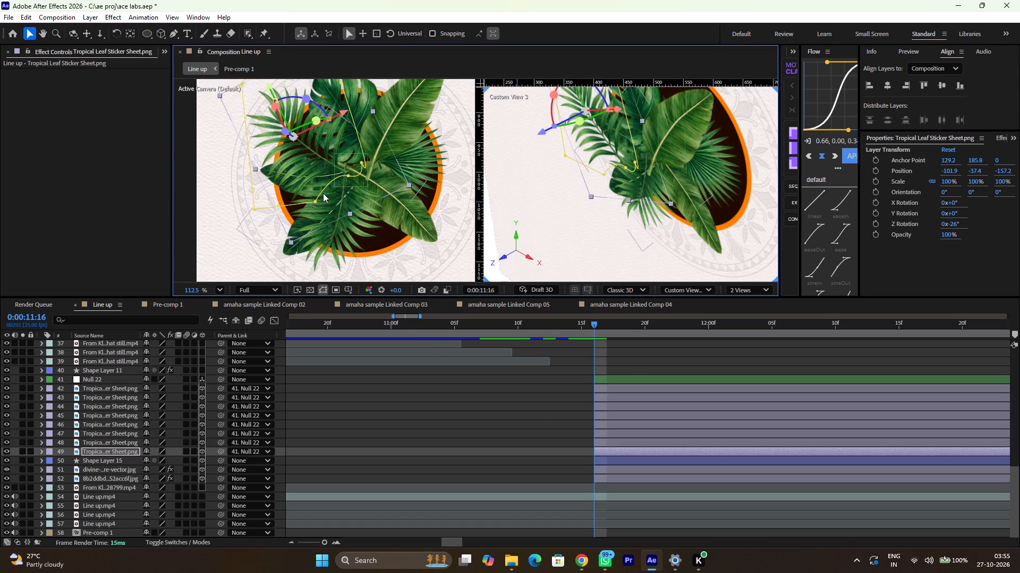
scroll(323, 193, "up", 1)
left_click(494, 420)
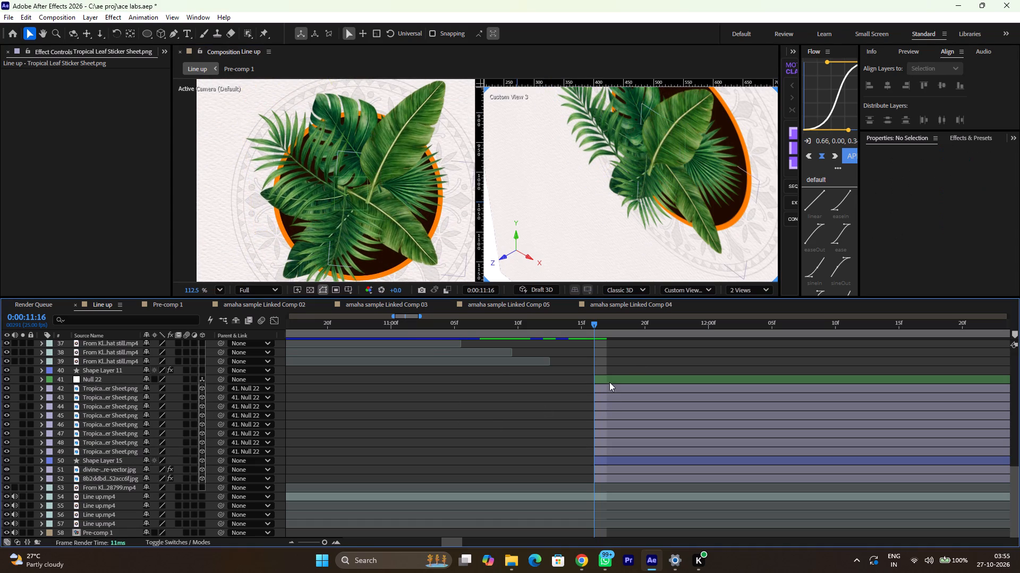
left_click(610, 380)
key("s")
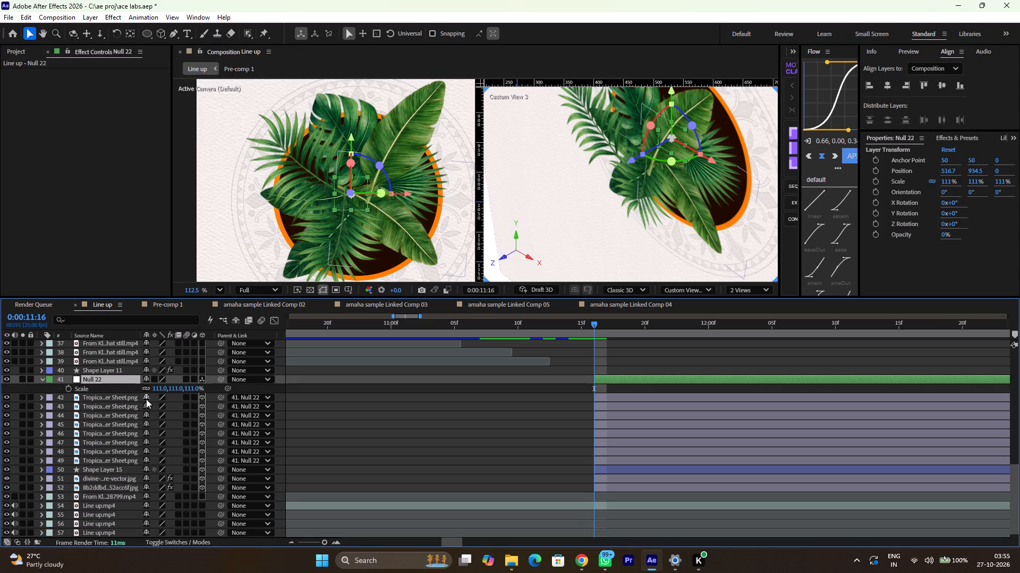
left_click_drag(160, 389, 167, 401)
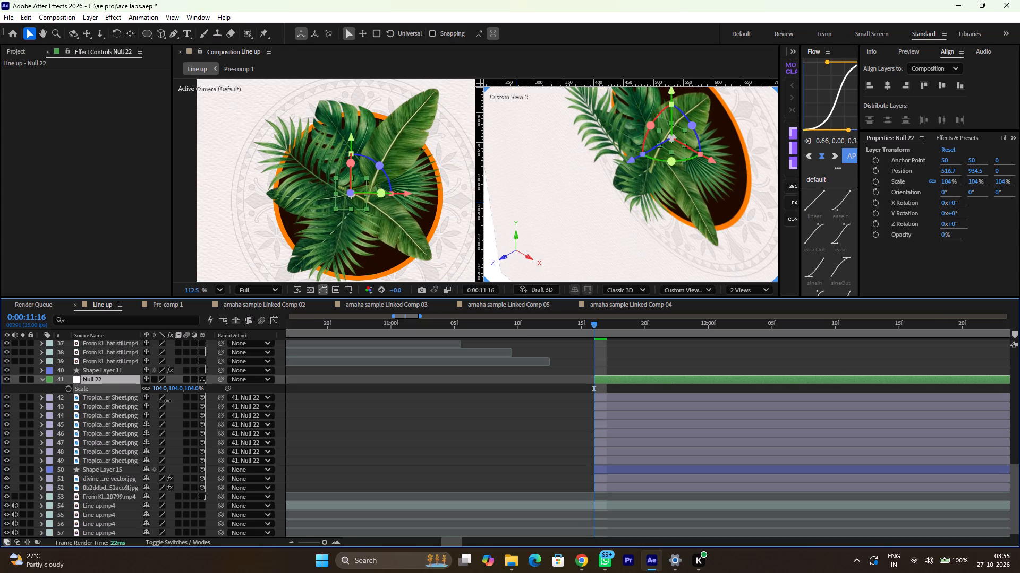
left_click_drag(167, 401, 168, 401)
key("Down")
key("Down")
key("Down")
key("Down")
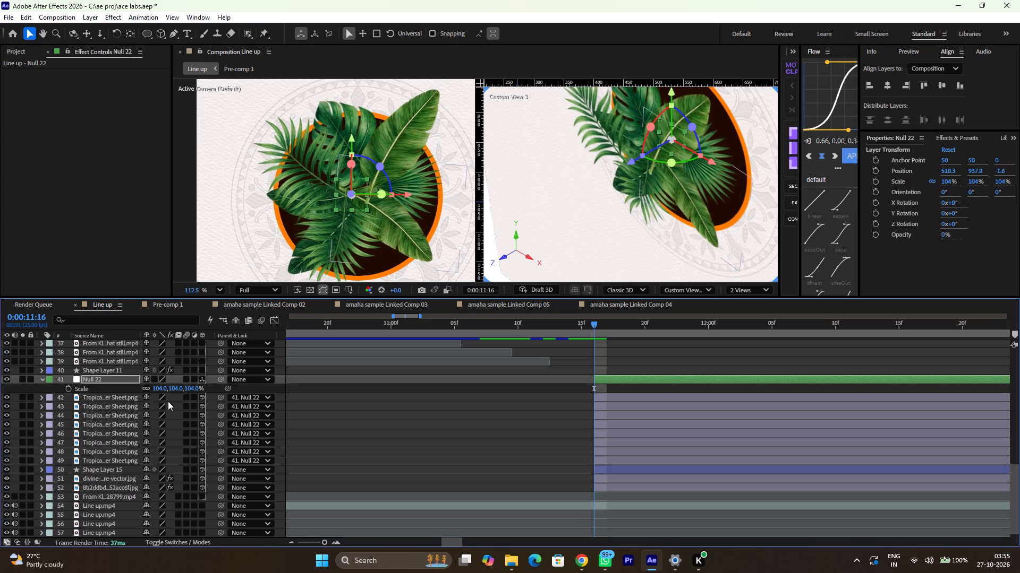
Create a two-node 50 mm camera named Camera 1 with depth of field enabled.
double_click(212, 409)
right_click(212, 409)
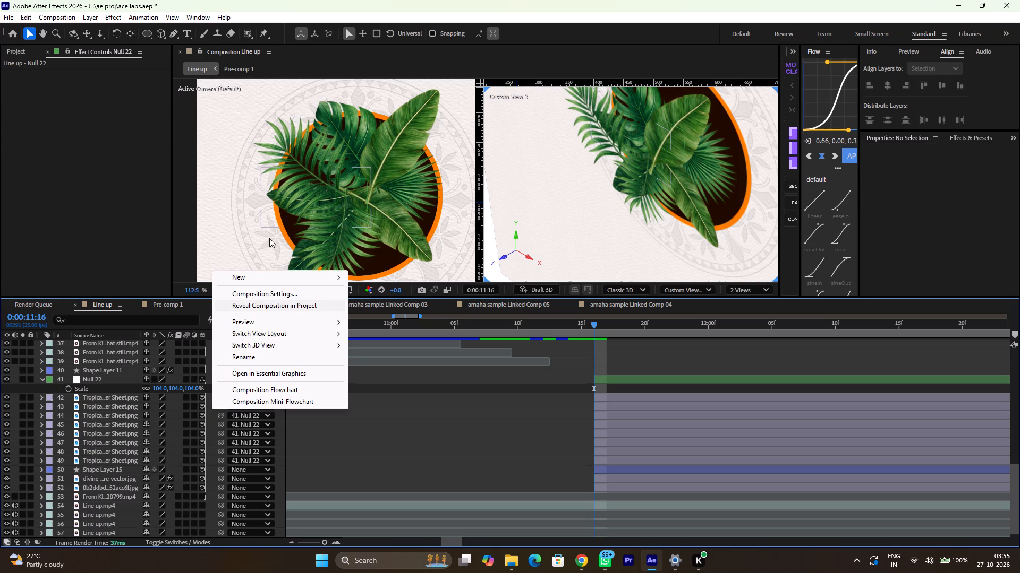
left_click(263, 278)
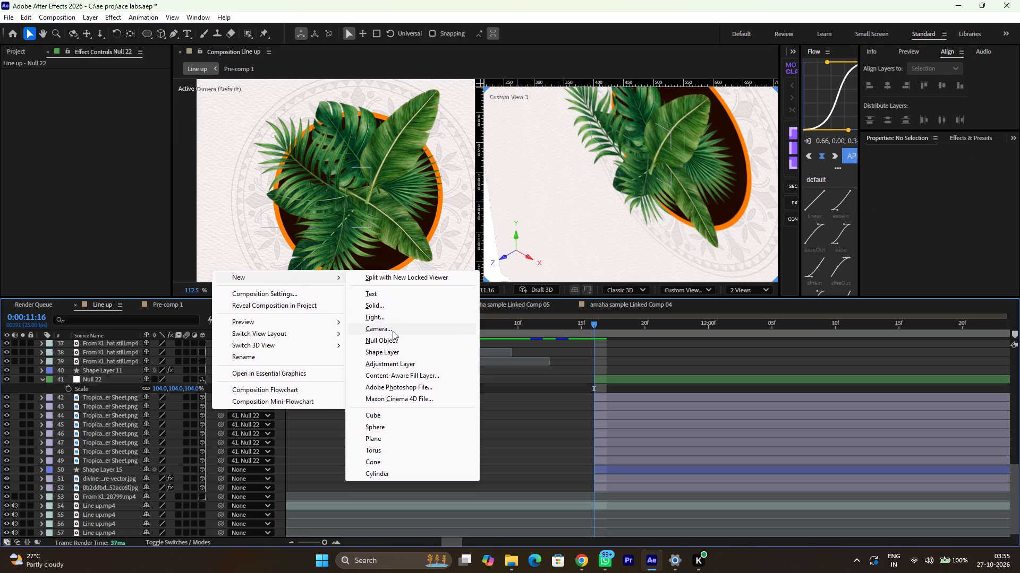
left_click(393, 331)
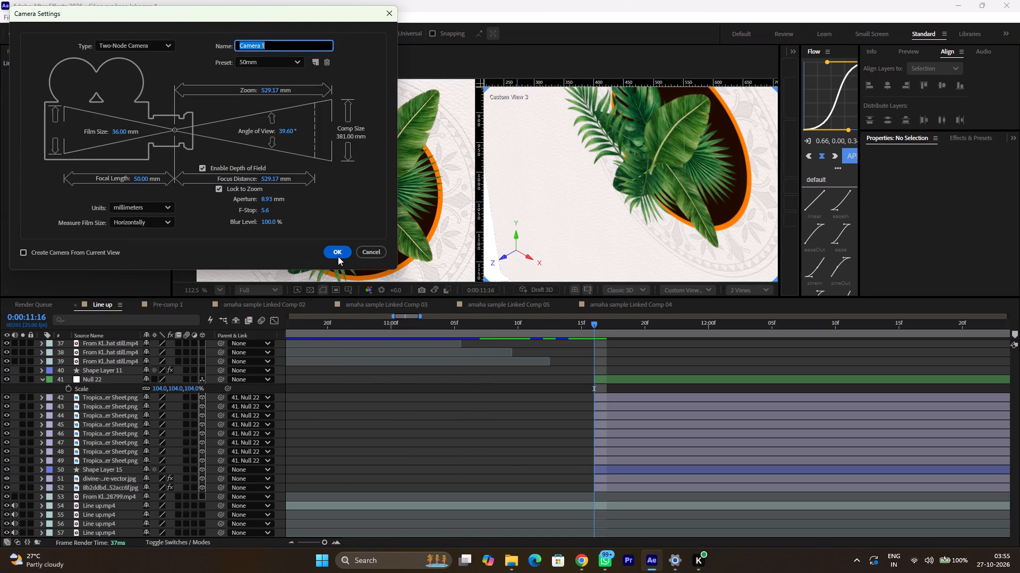
left_click(338, 254)
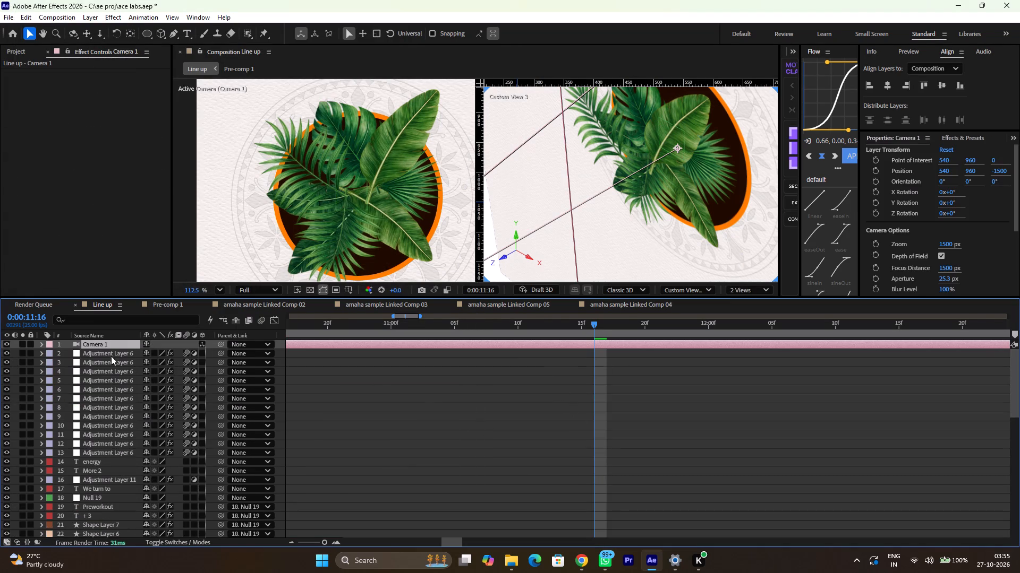
Move the Camera 1 layer down the layer stack to sit directly above Null 22.
left_click_drag(110, 343, 90, 491)
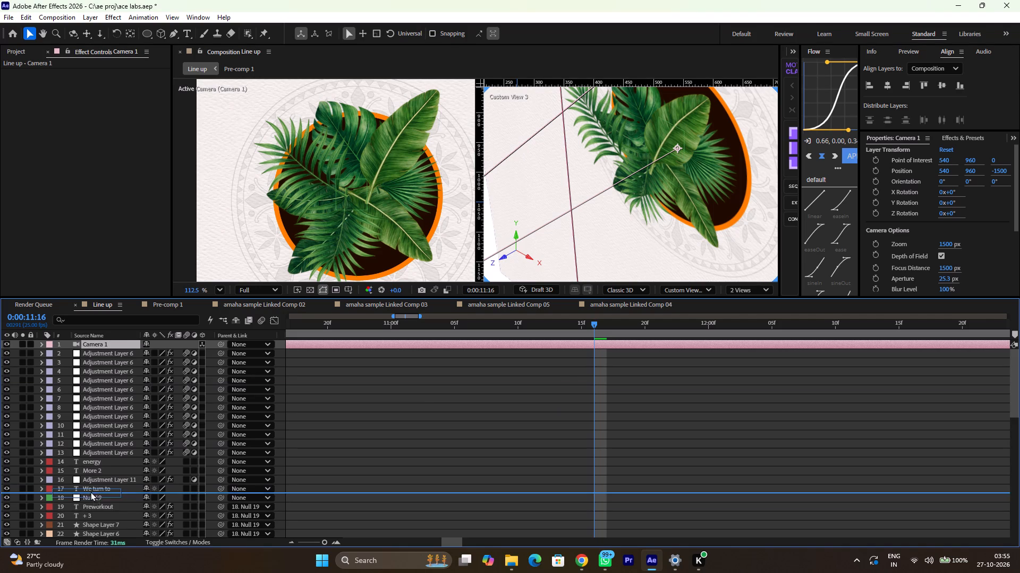
left_click_drag(90, 491, 115, 407)
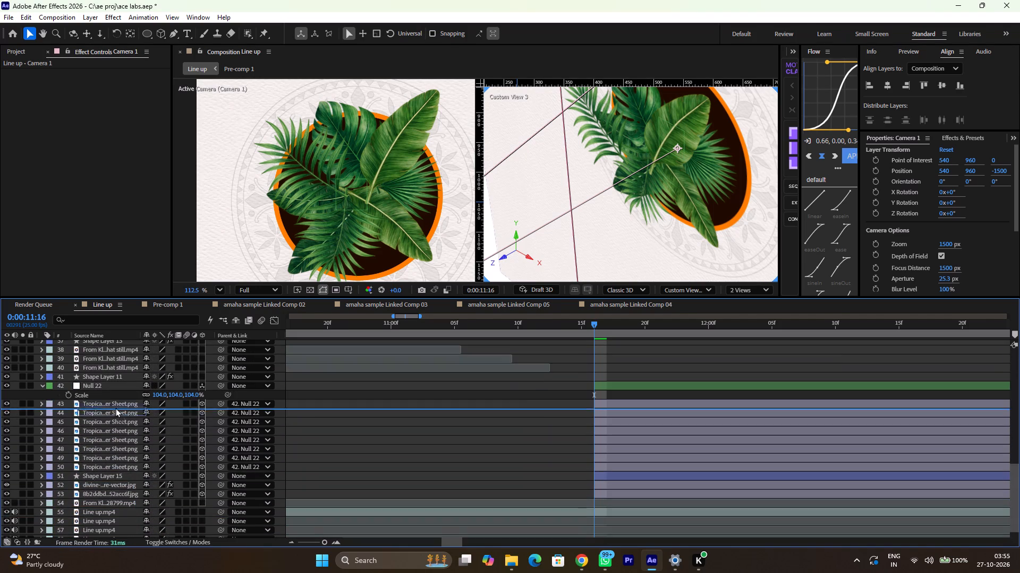
left_click_drag(115, 407, 118, 378)
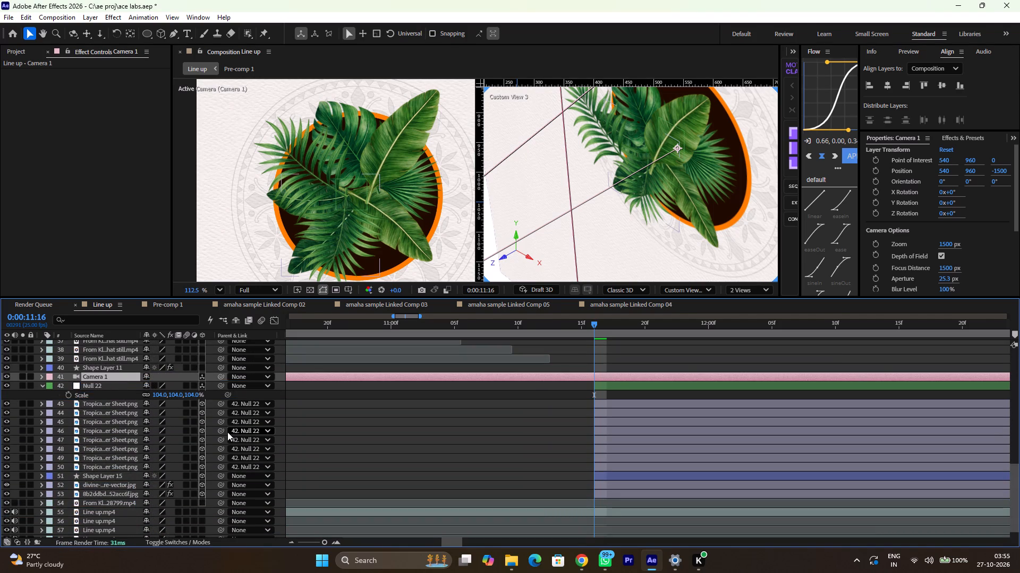
Split the camera layer at 0:00:11:16 and delete the part before it.
key("ctrl+shift+d")
left_click(523, 388)
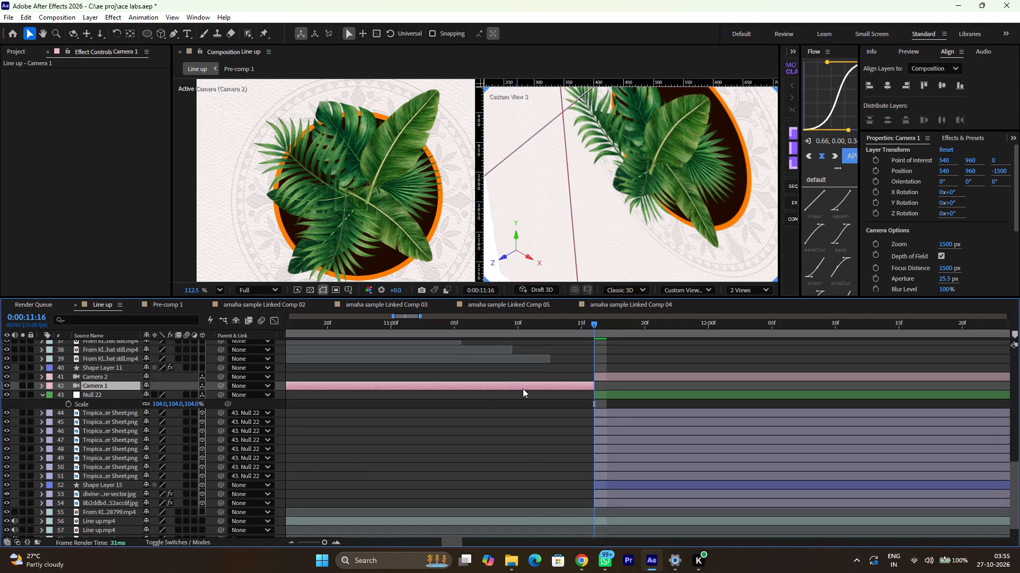
key("BackSpace")
In Custom View 3, pull Camera 2 back along its Z axis to a Z position of about -2705.
scroll(628, 140, "down", 1)
scroll(630, 136, "down", 3, "ctrl")
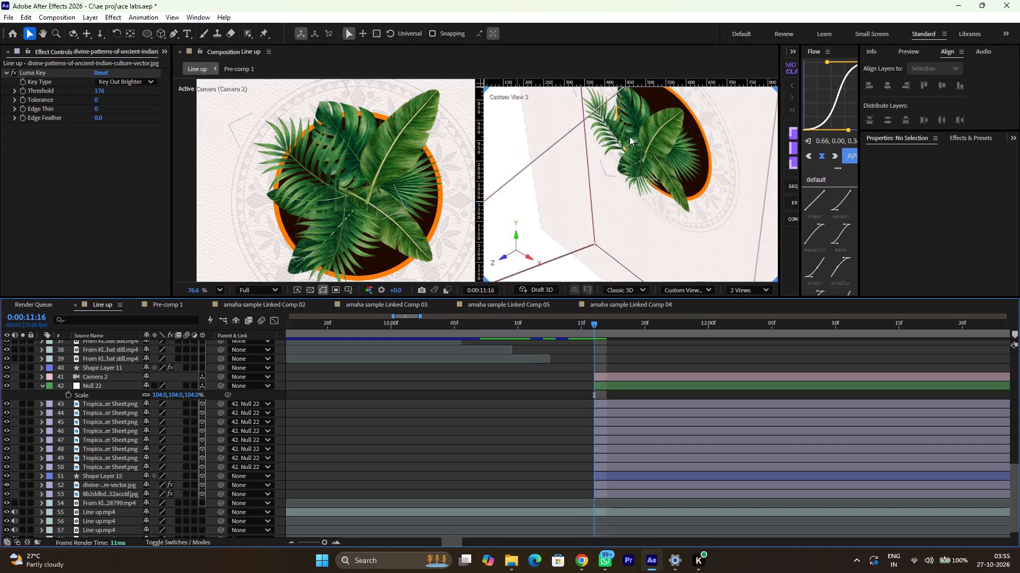
scroll(630, 136, "down", 12, "ctrl")
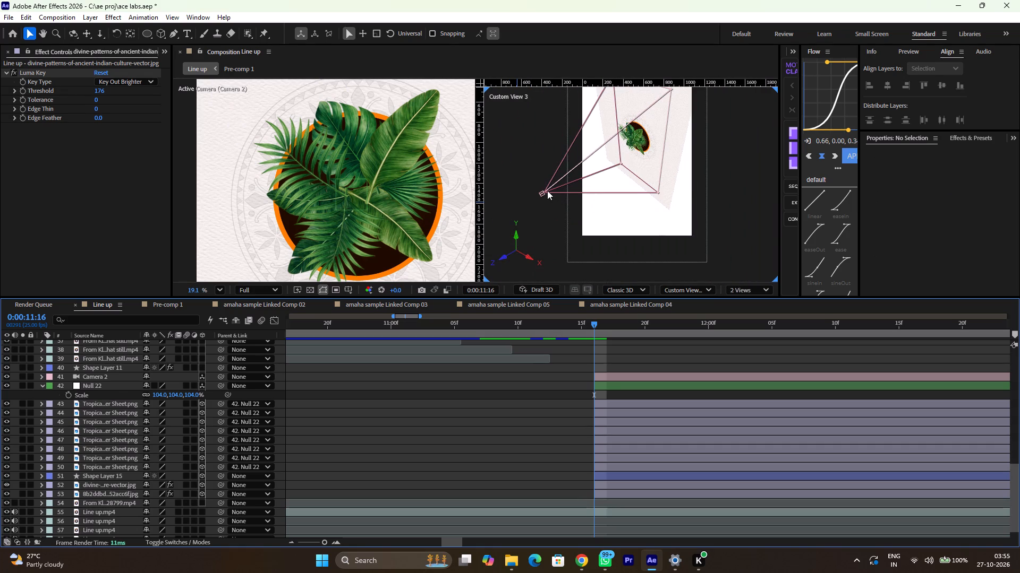
left_click(543, 191)
left_click_drag(588, 166, 580, 171)
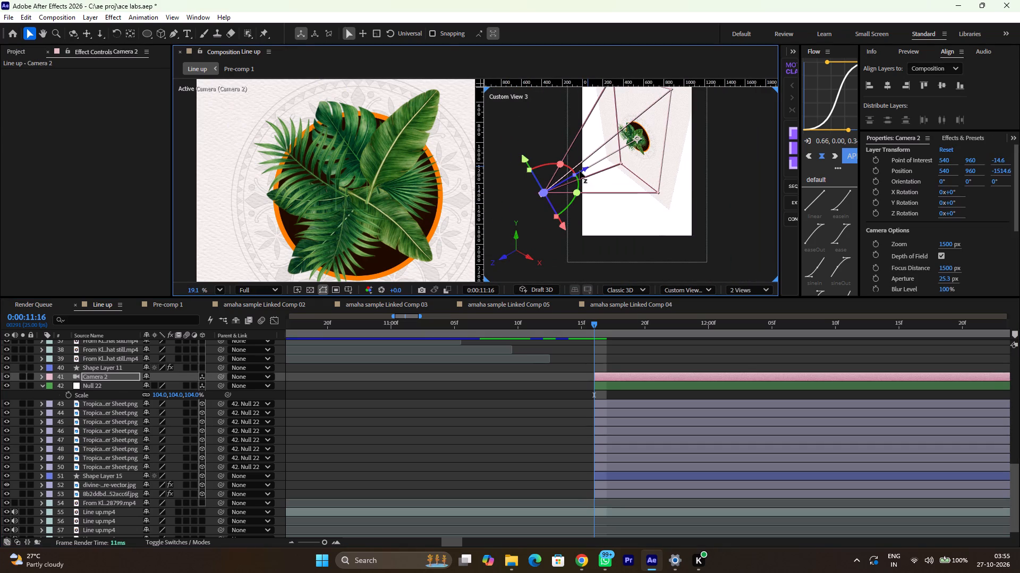
left_click_drag(580, 171, 712, 123)
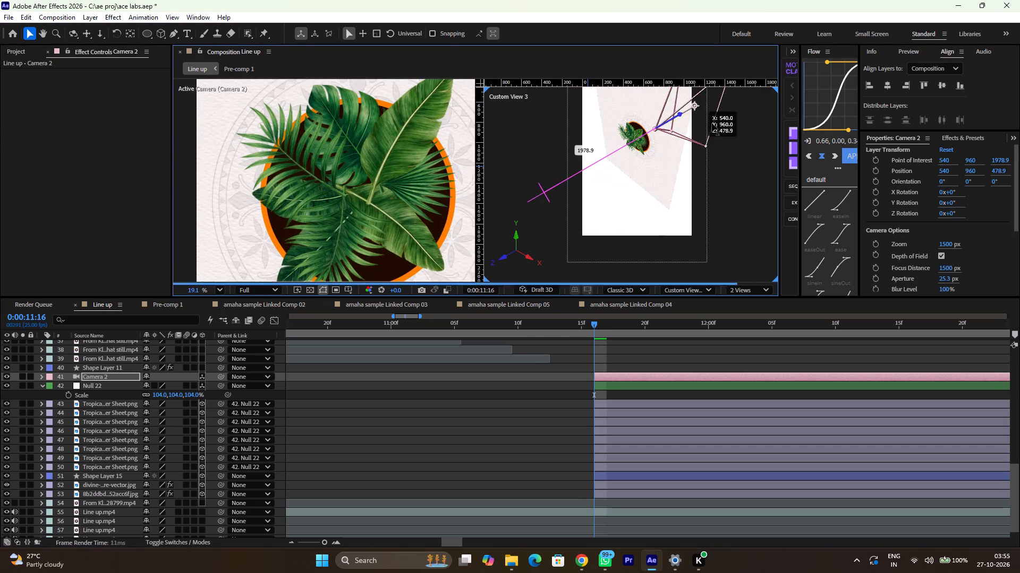
left_click_drag(712, 123, 634, 162)
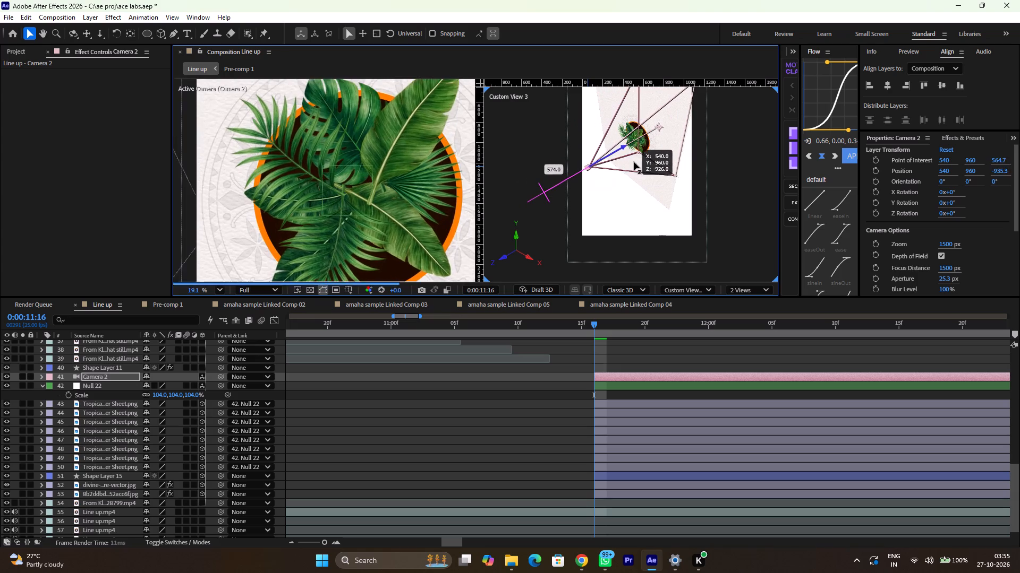
left_click_drag(634, 162, 659, 150)
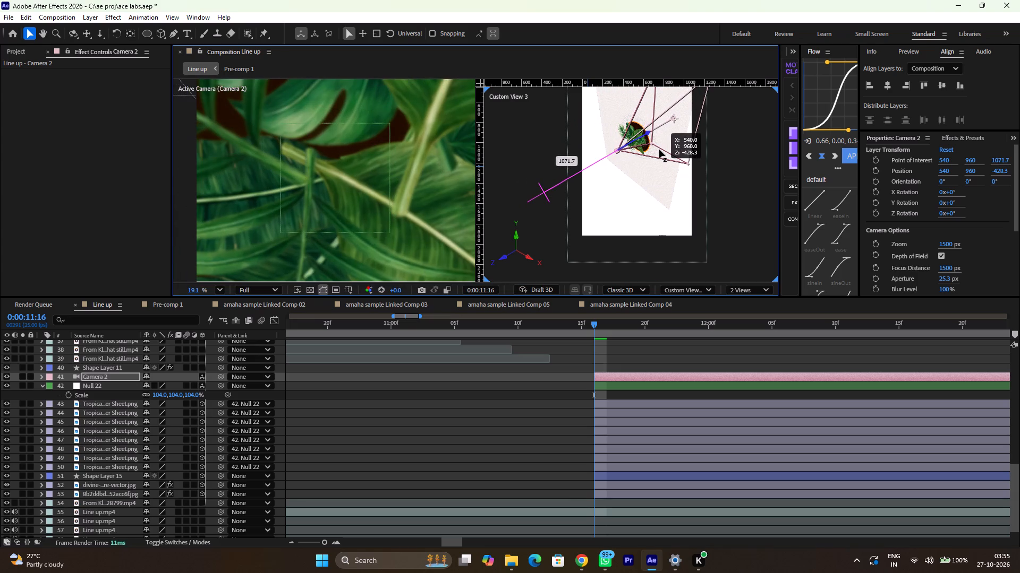
left_click_drag(659, 150, 521, 251)
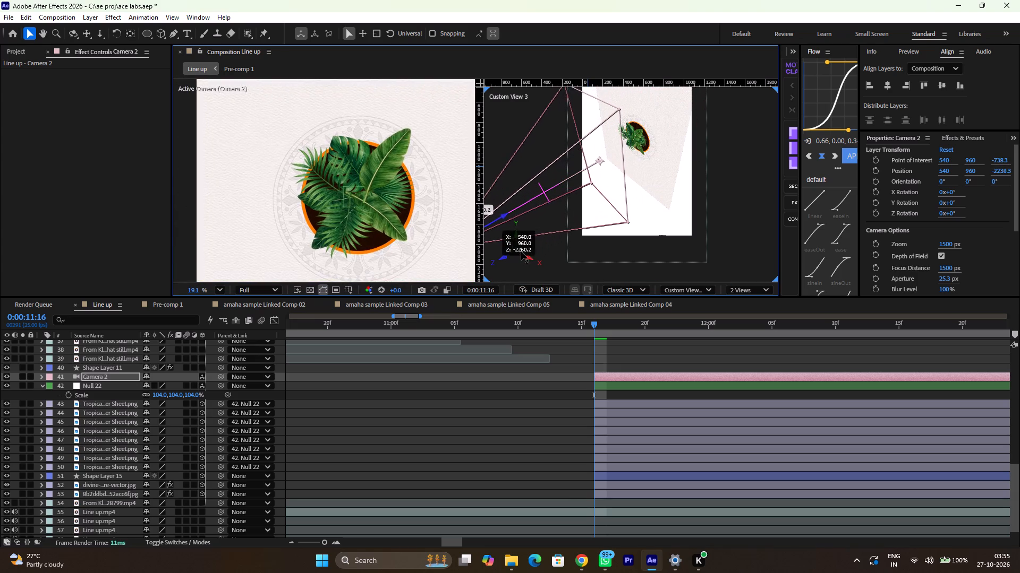
left_click_drag(521, 251, 452, 302)
Scale the 8b2ddbd background image layer up to 279% so the paper texture fills the camera frame.
scroll(324, 145, "down", 7, "ctrl")
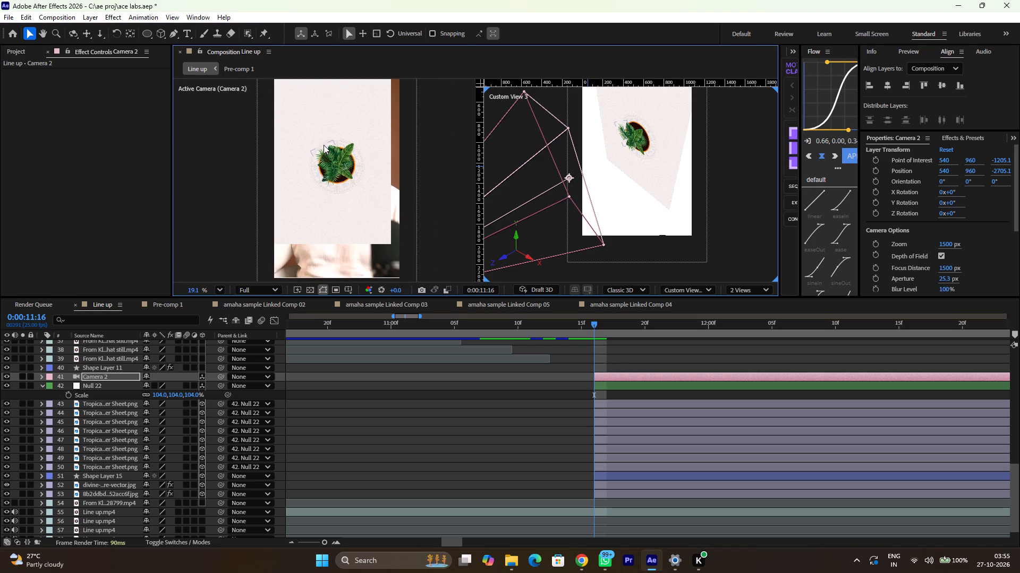
scroll(324, 145, "down", 1, "ctrl")
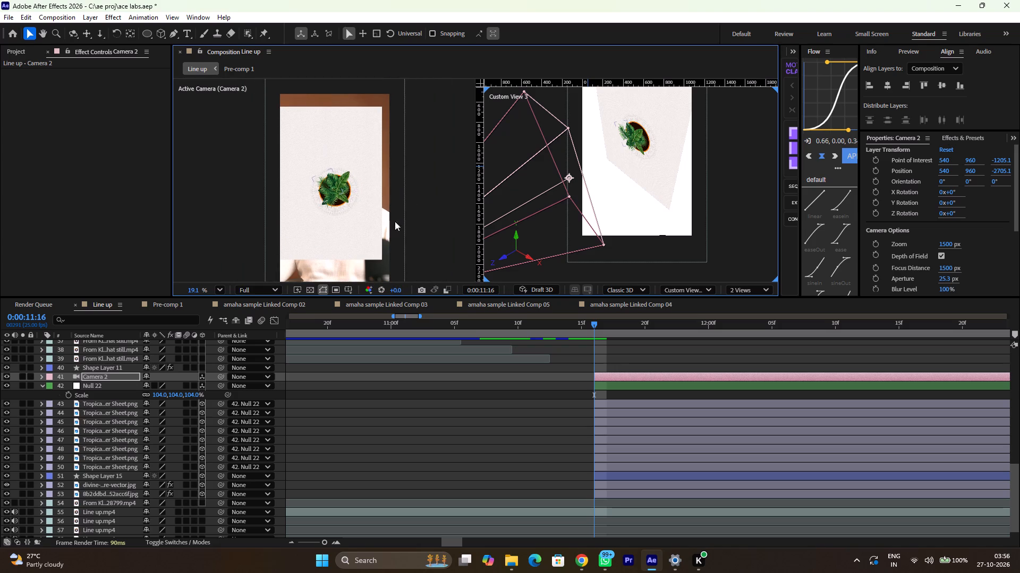
left_click(118, 492)
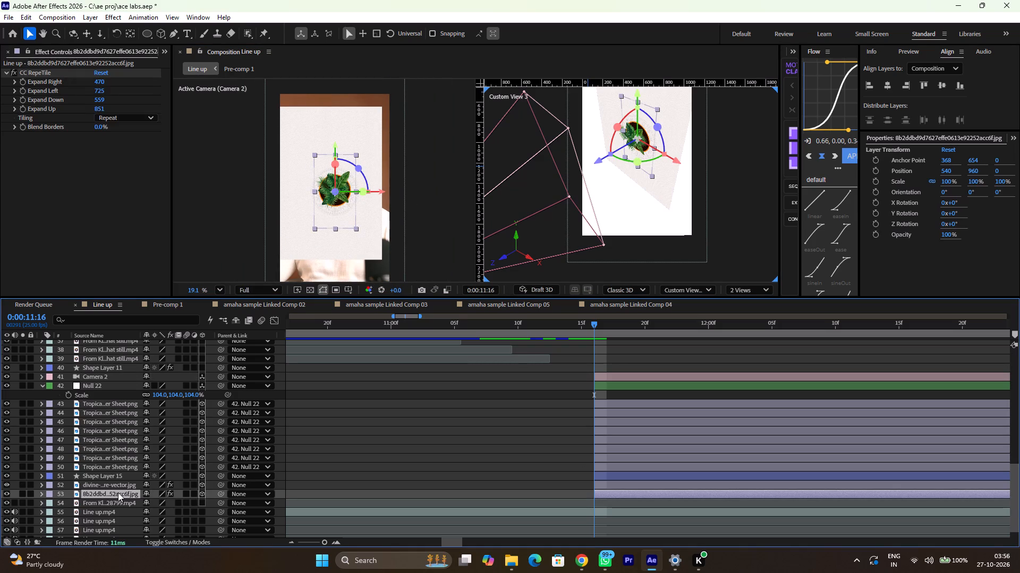
key("s")
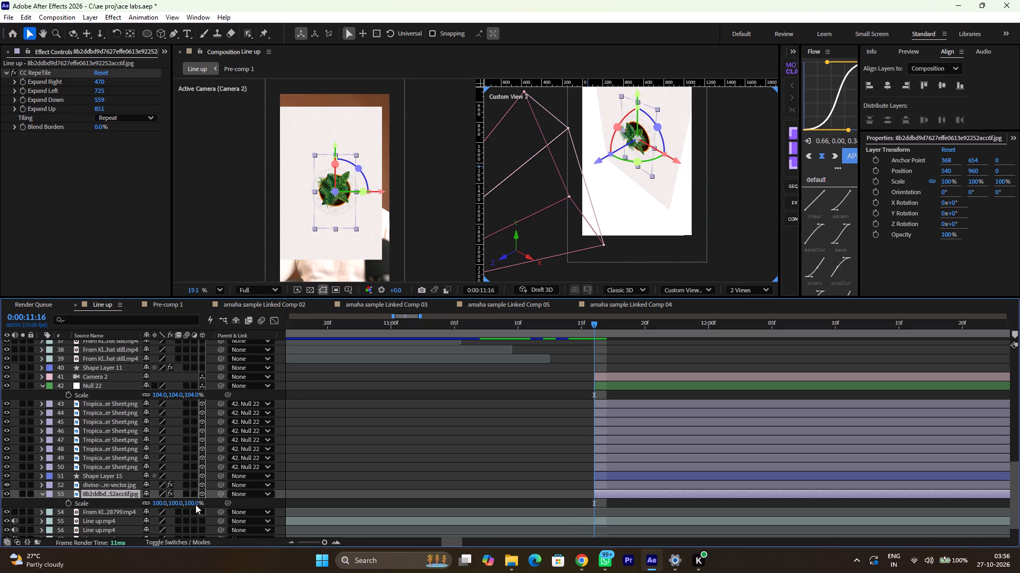
left_click_drag(158, 503, 258, 507)
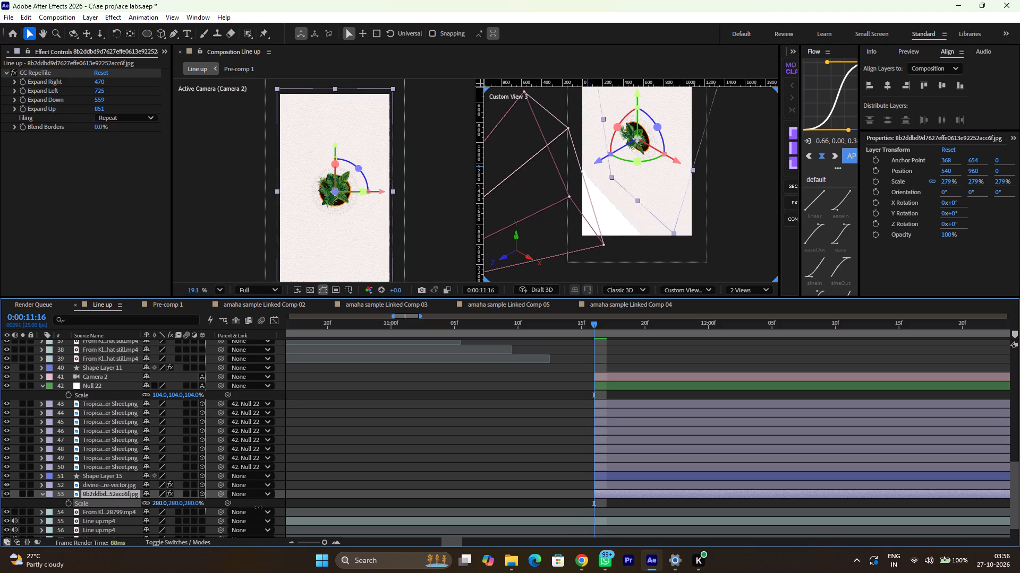
left_click_drag(258, 507, 258, 507)
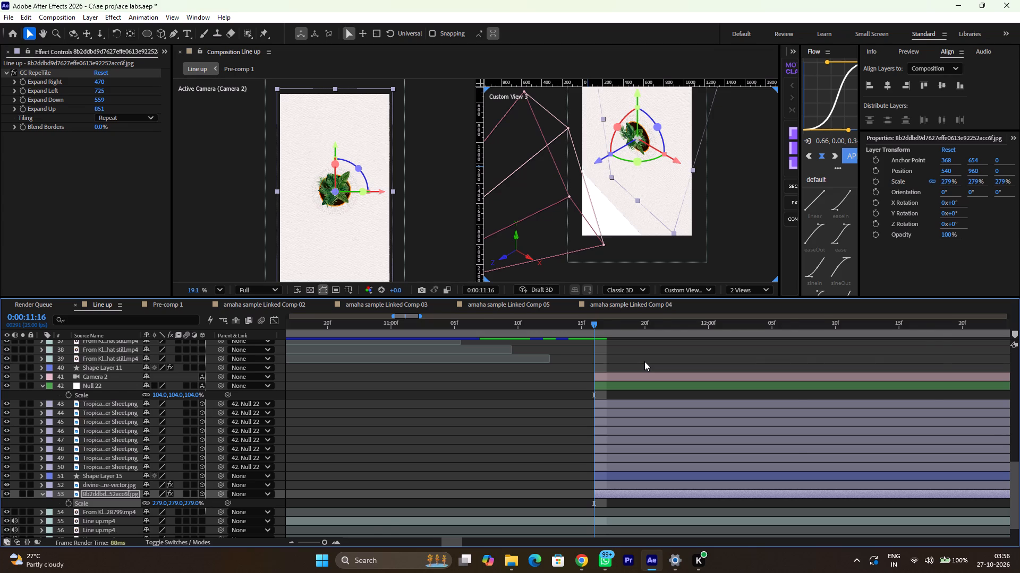
In Custom View 3, push Camera 2 forward along its Z axis to a Z position of about -2054.
scroll(644, 361, "right", 1)
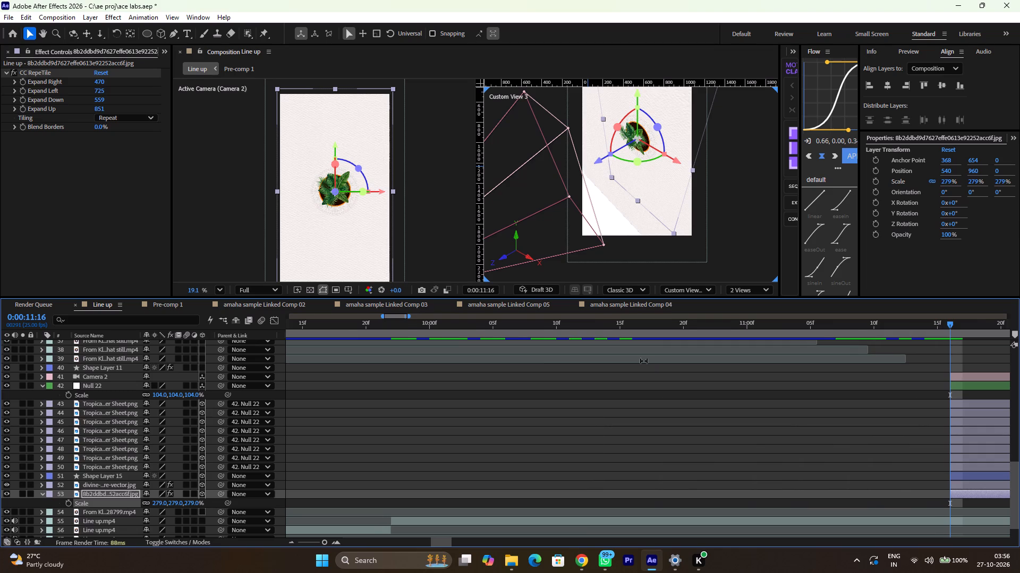
scroll(633, 467, "left", 4)
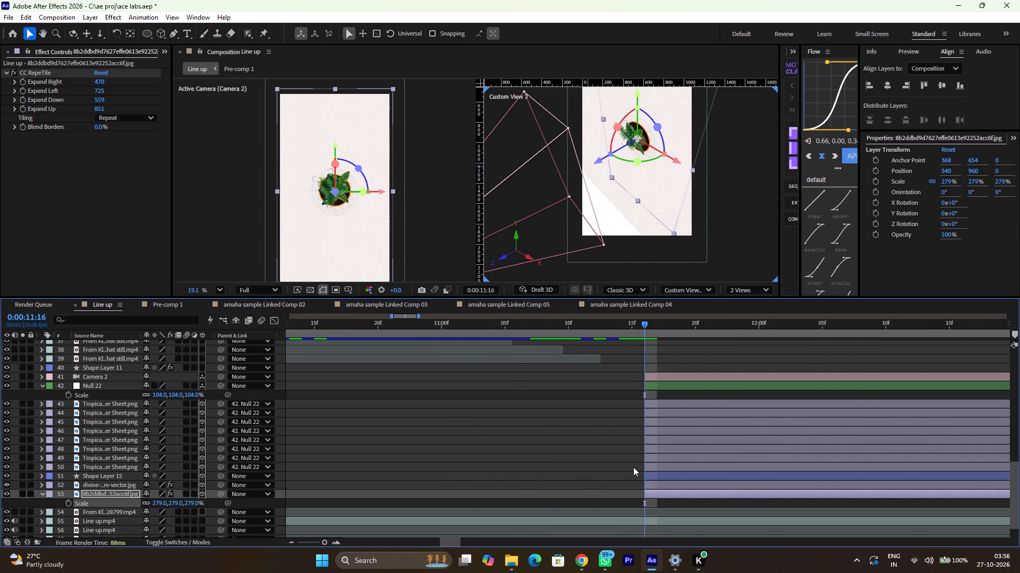
scroll(633, 467, "left", 1)
left_click(450, 375)
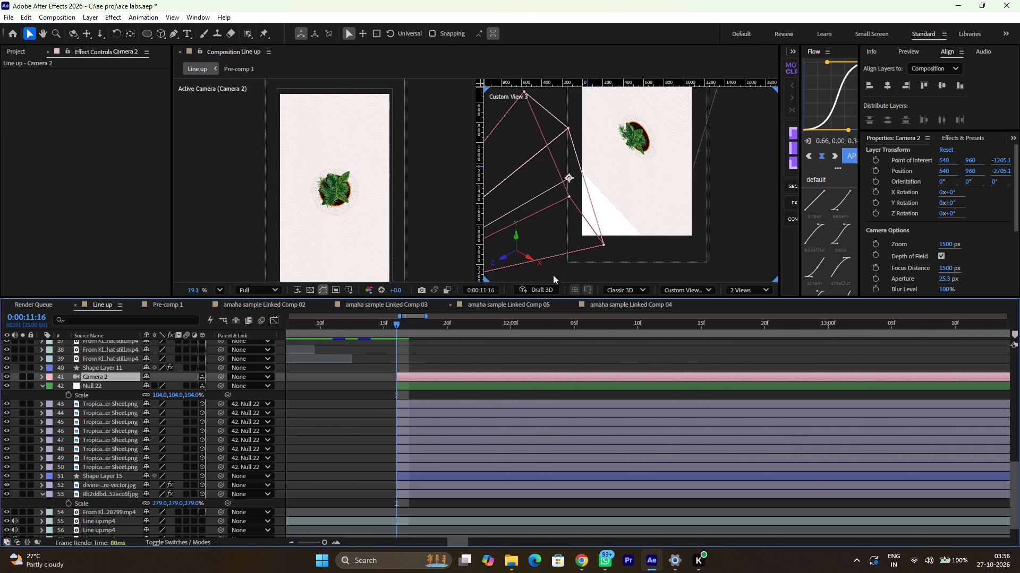
scroll(524, 240, "right", 1)
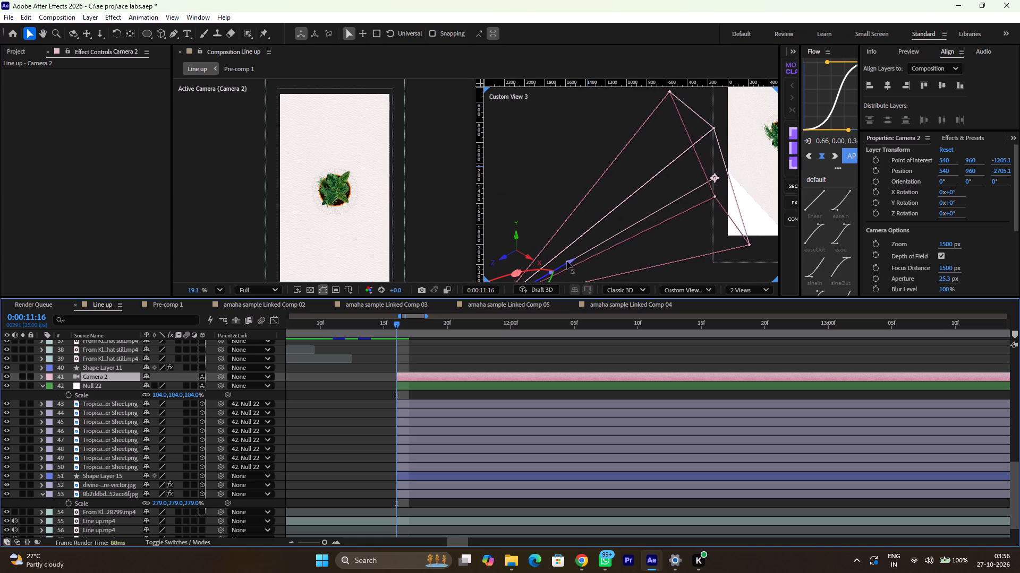
left_click_drag(566, 261, 665, 200)
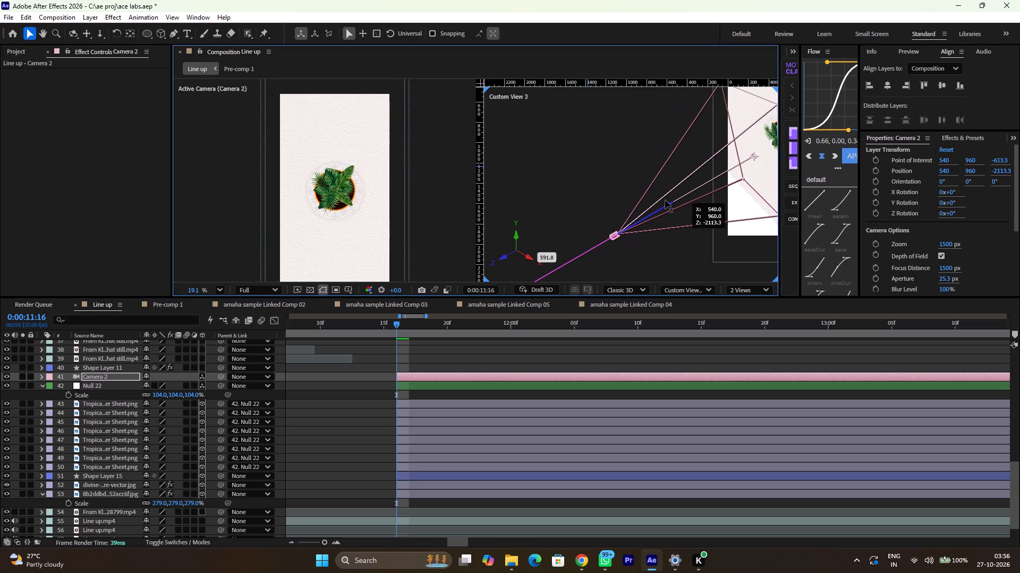
left_click_drag(665, 200, 674, 197)
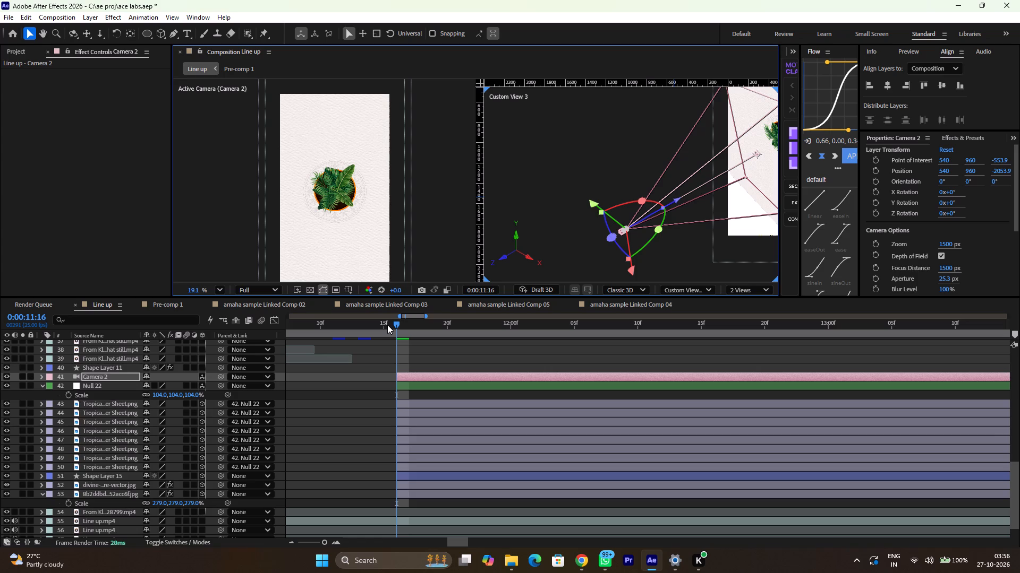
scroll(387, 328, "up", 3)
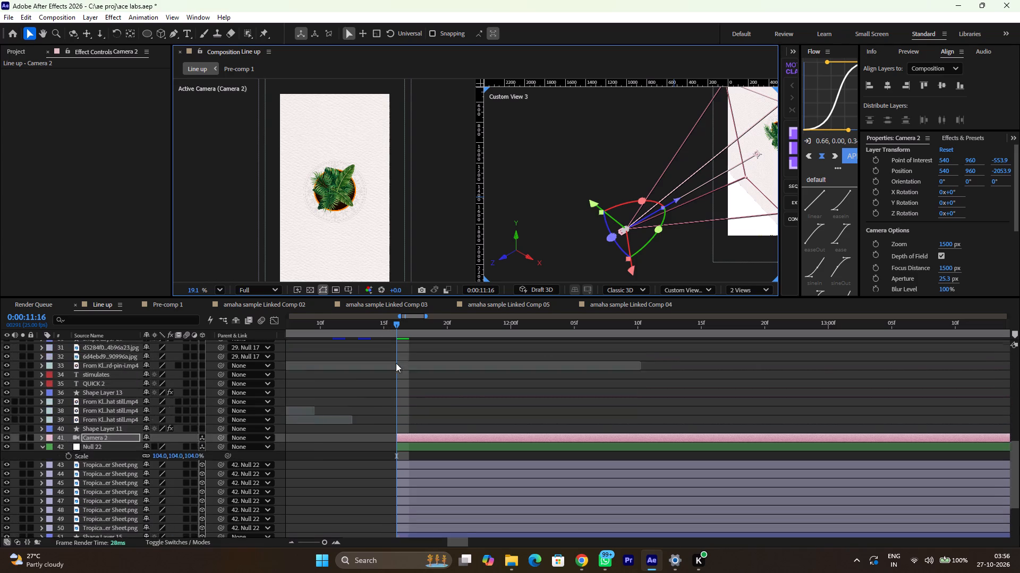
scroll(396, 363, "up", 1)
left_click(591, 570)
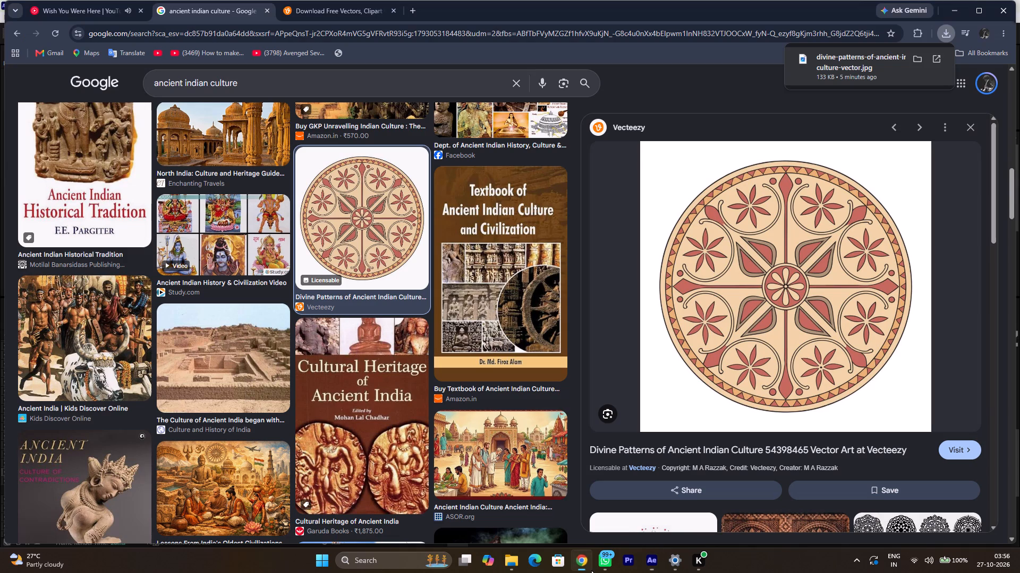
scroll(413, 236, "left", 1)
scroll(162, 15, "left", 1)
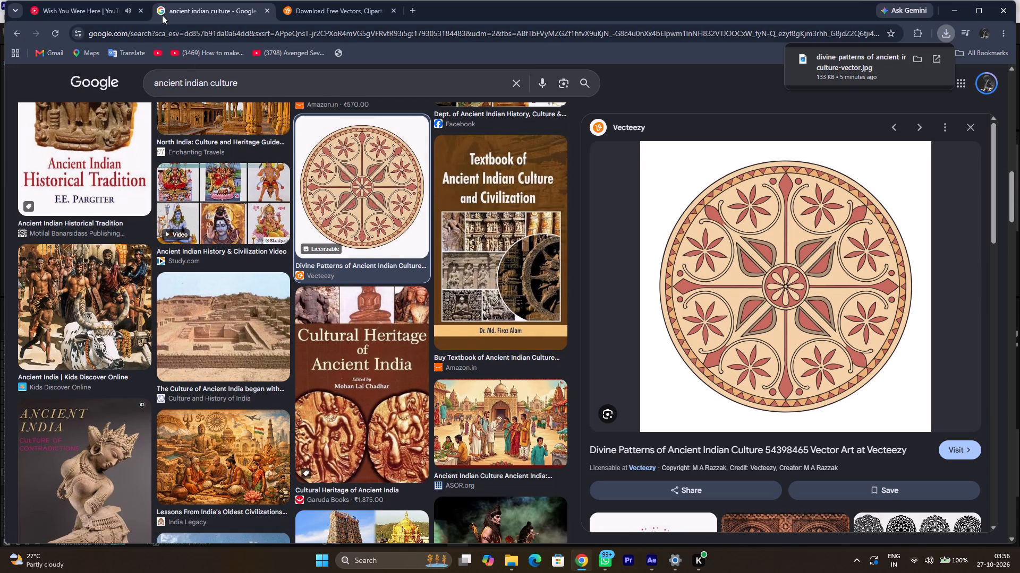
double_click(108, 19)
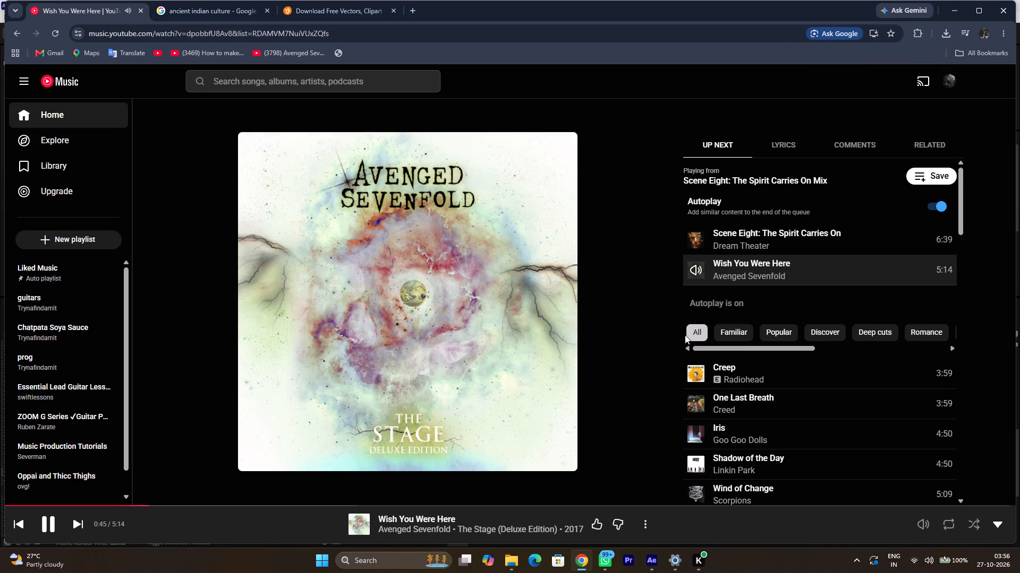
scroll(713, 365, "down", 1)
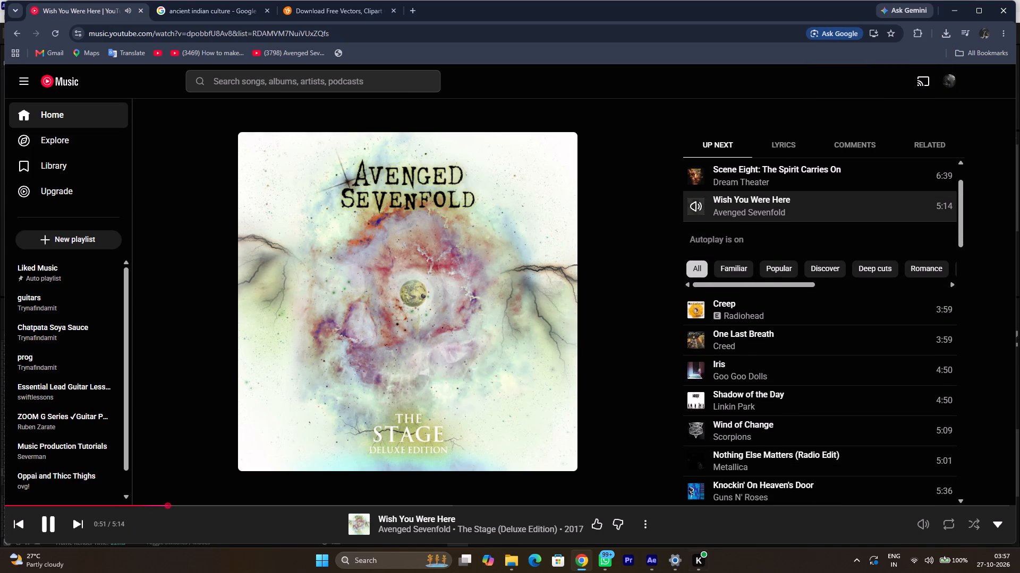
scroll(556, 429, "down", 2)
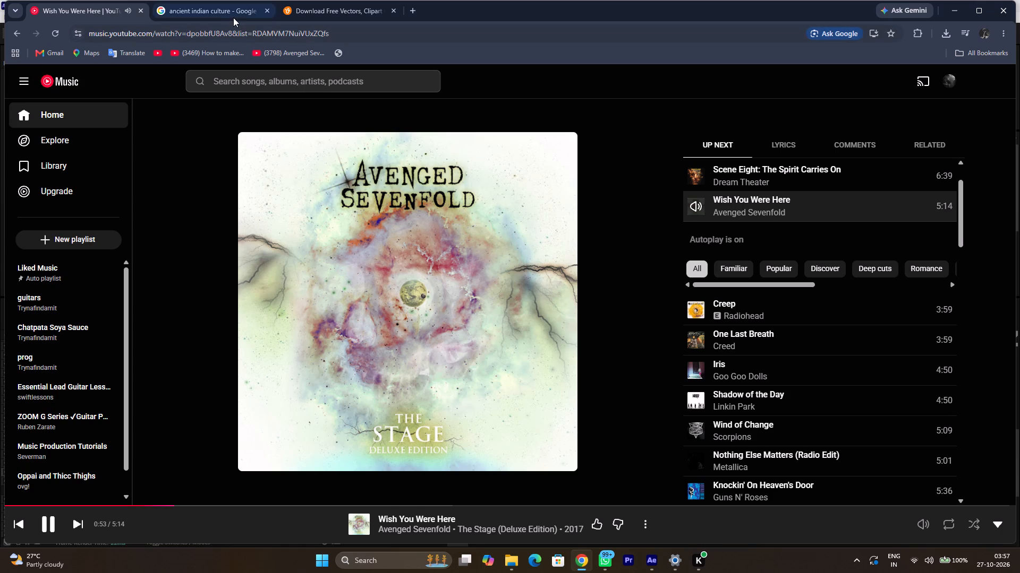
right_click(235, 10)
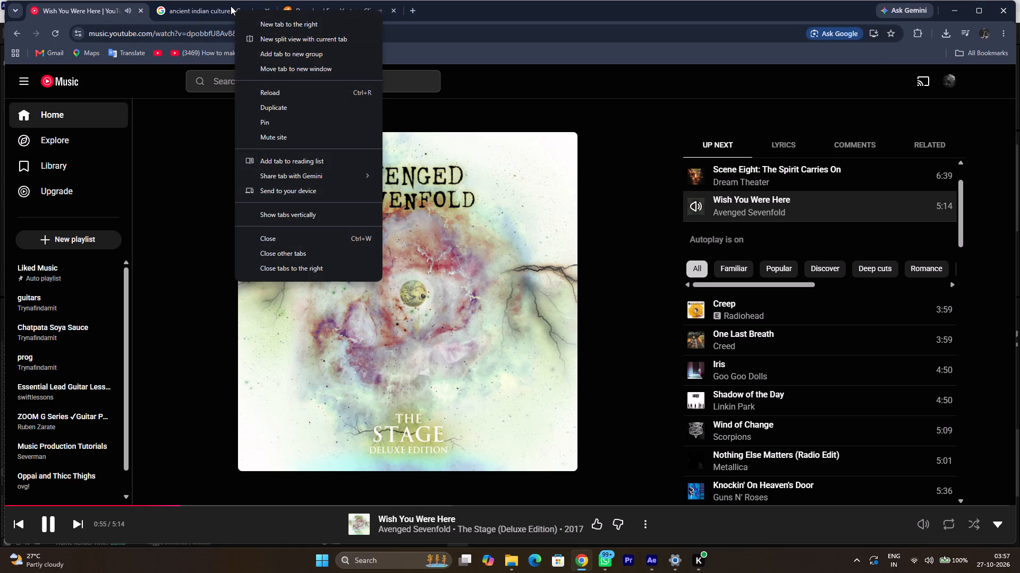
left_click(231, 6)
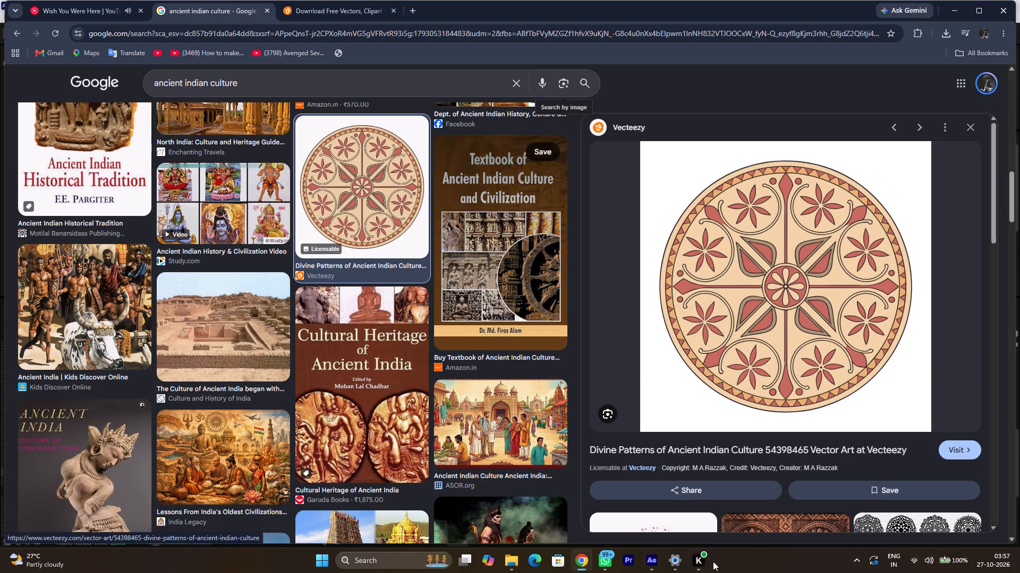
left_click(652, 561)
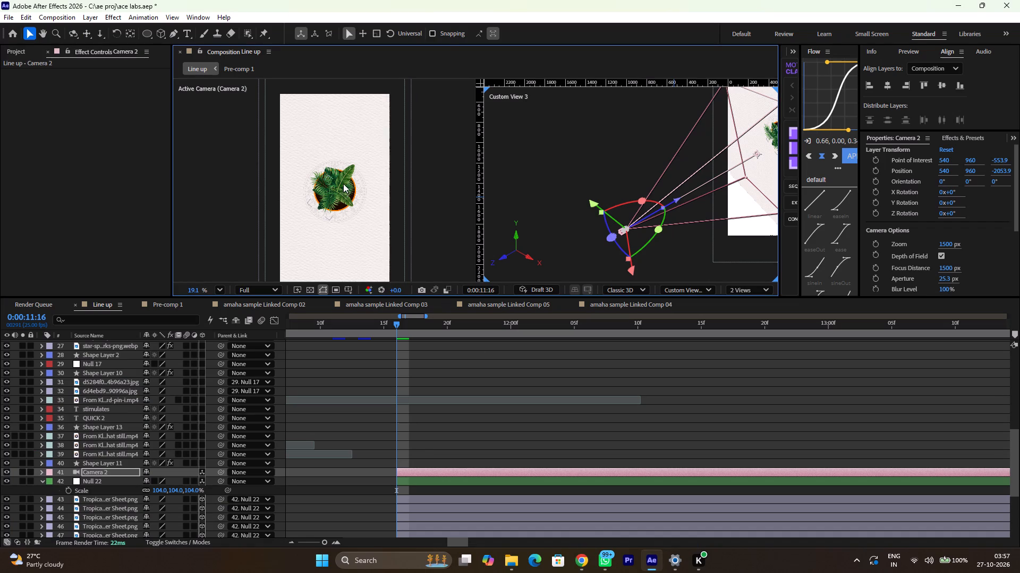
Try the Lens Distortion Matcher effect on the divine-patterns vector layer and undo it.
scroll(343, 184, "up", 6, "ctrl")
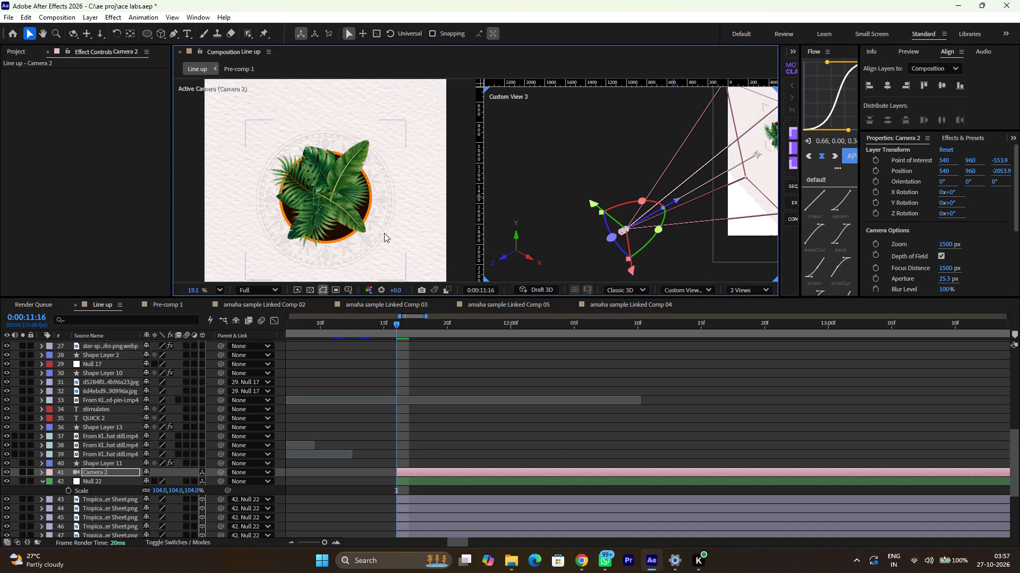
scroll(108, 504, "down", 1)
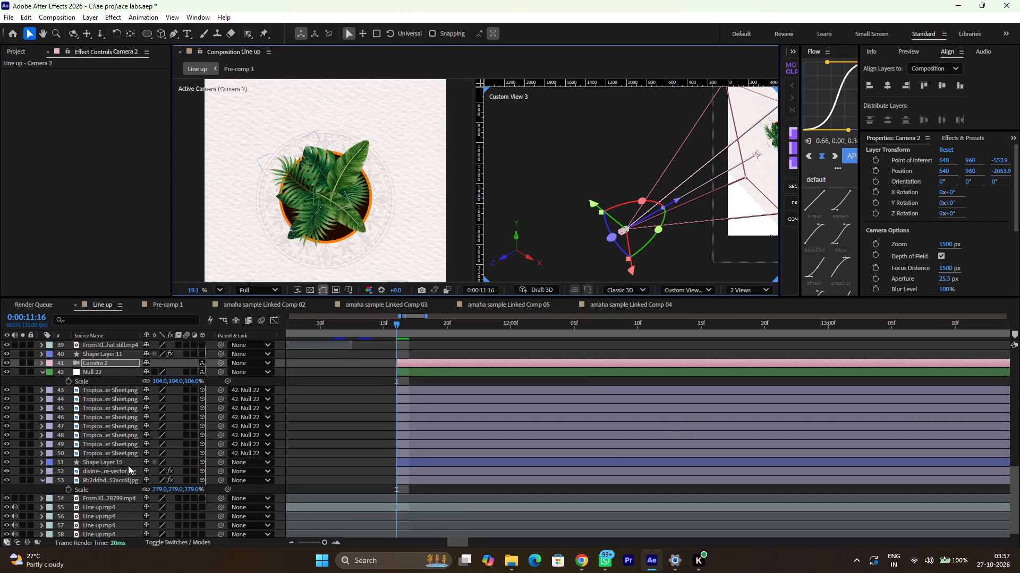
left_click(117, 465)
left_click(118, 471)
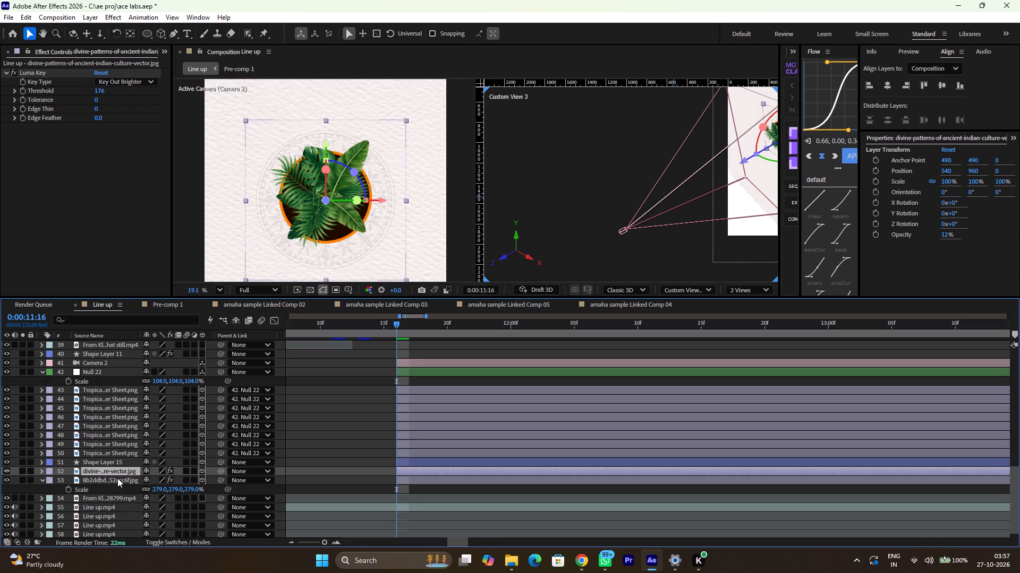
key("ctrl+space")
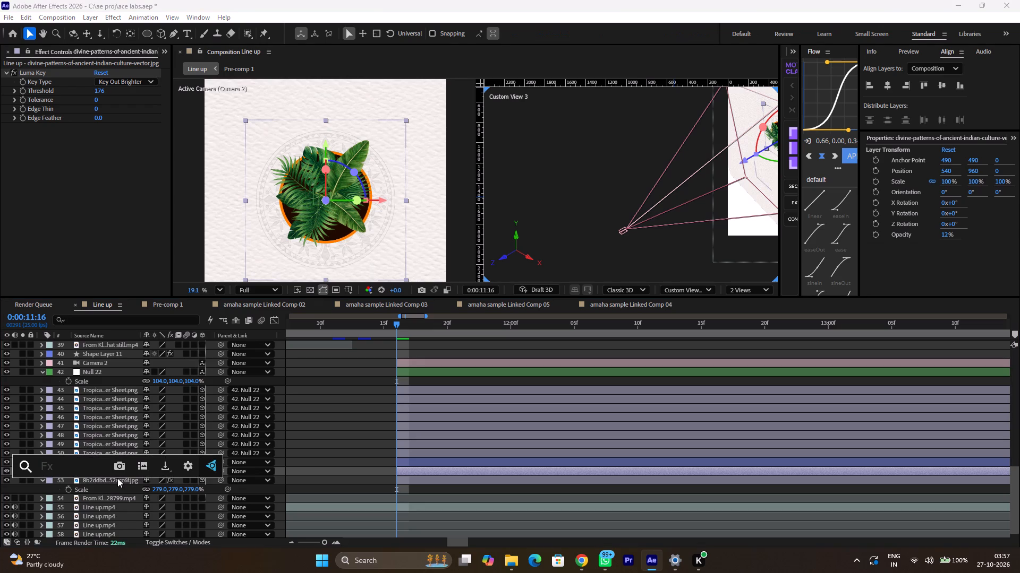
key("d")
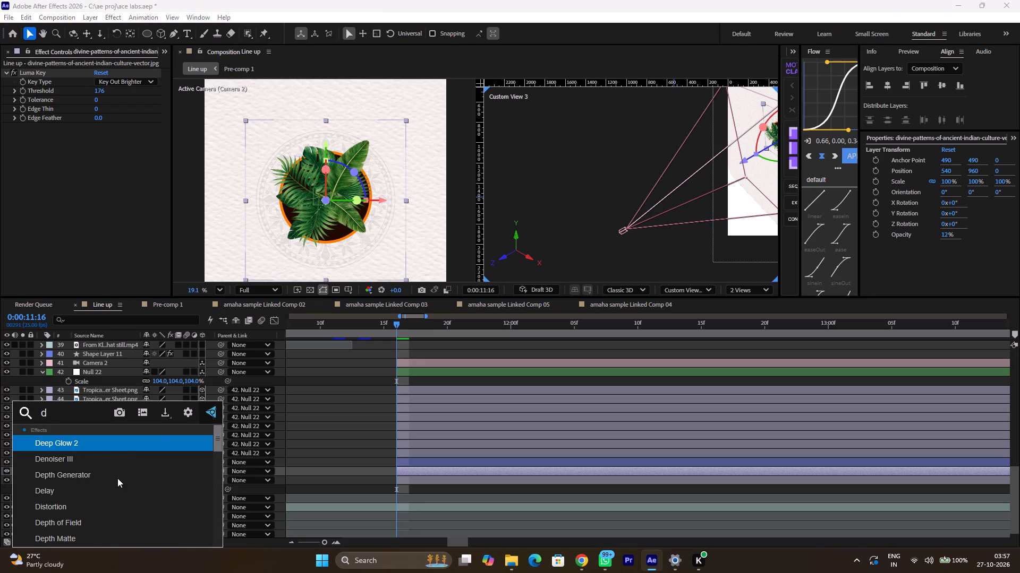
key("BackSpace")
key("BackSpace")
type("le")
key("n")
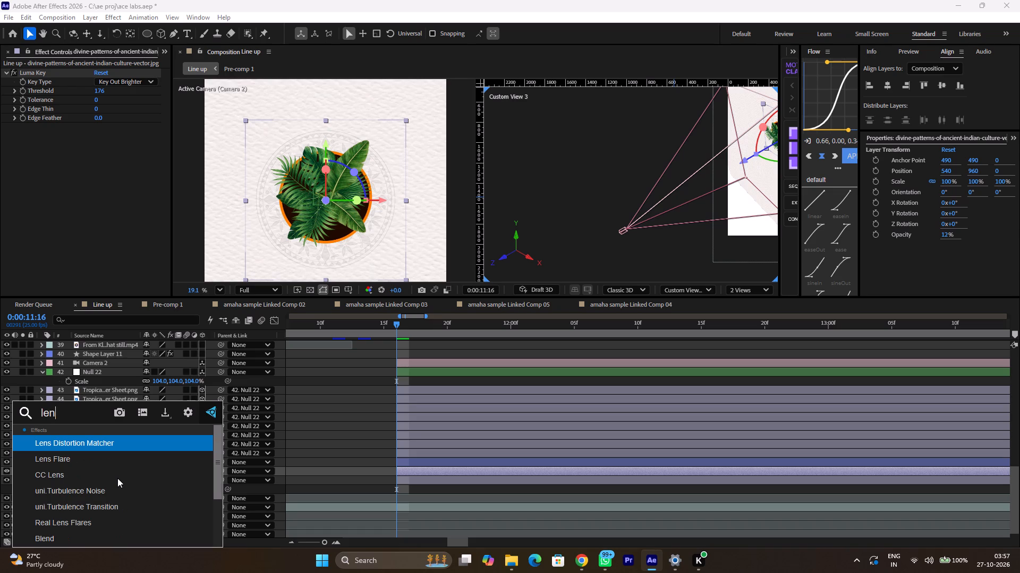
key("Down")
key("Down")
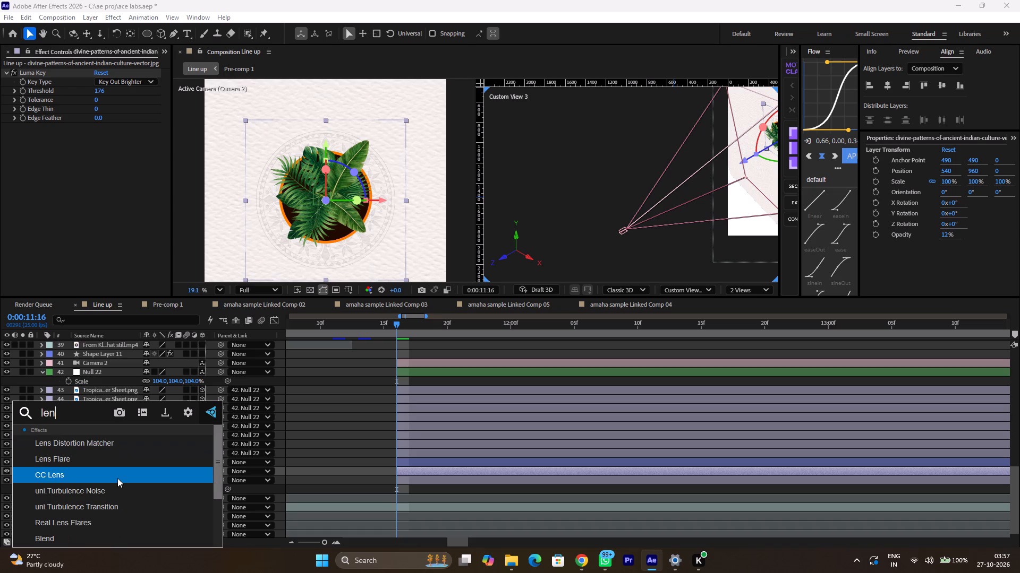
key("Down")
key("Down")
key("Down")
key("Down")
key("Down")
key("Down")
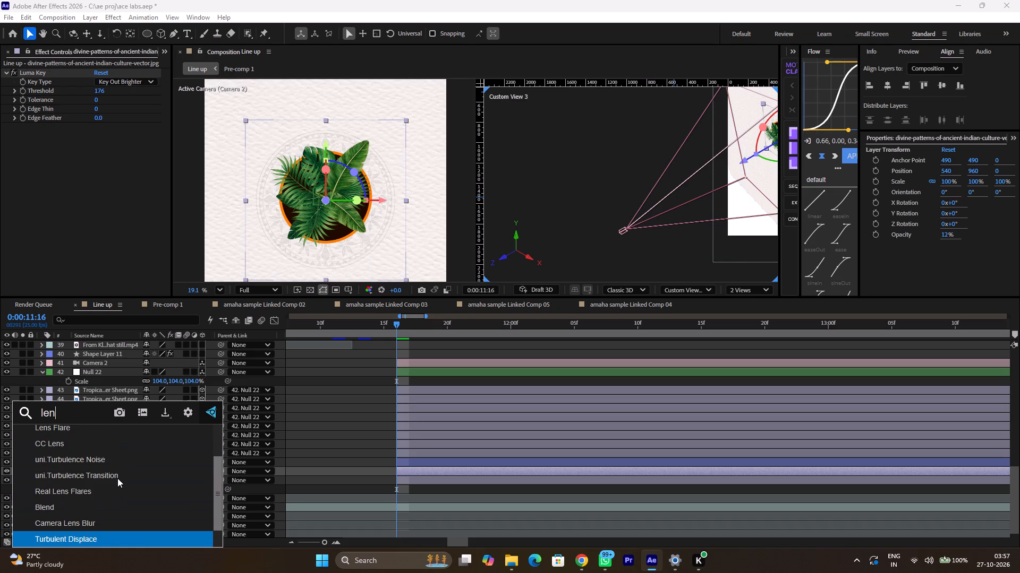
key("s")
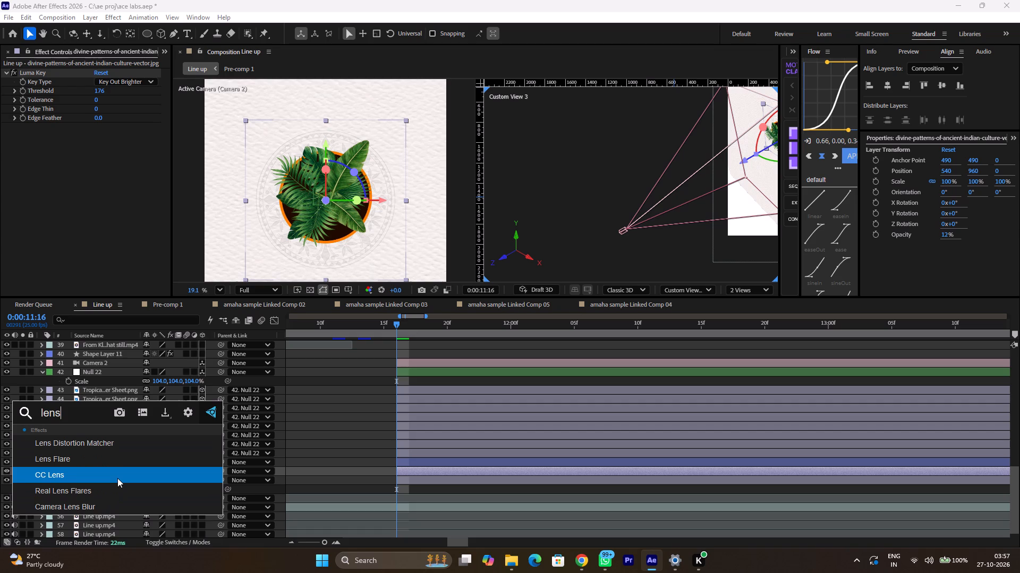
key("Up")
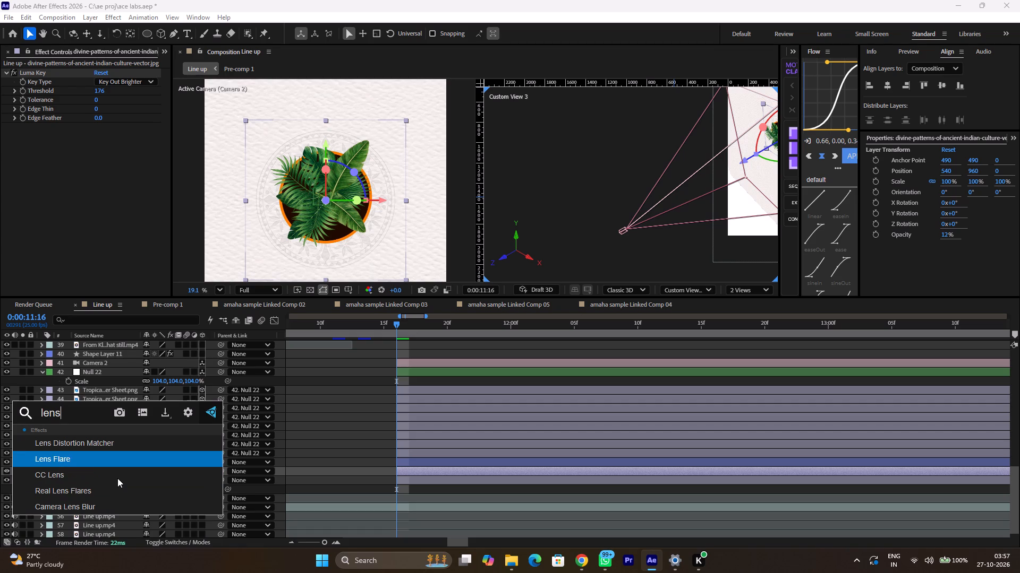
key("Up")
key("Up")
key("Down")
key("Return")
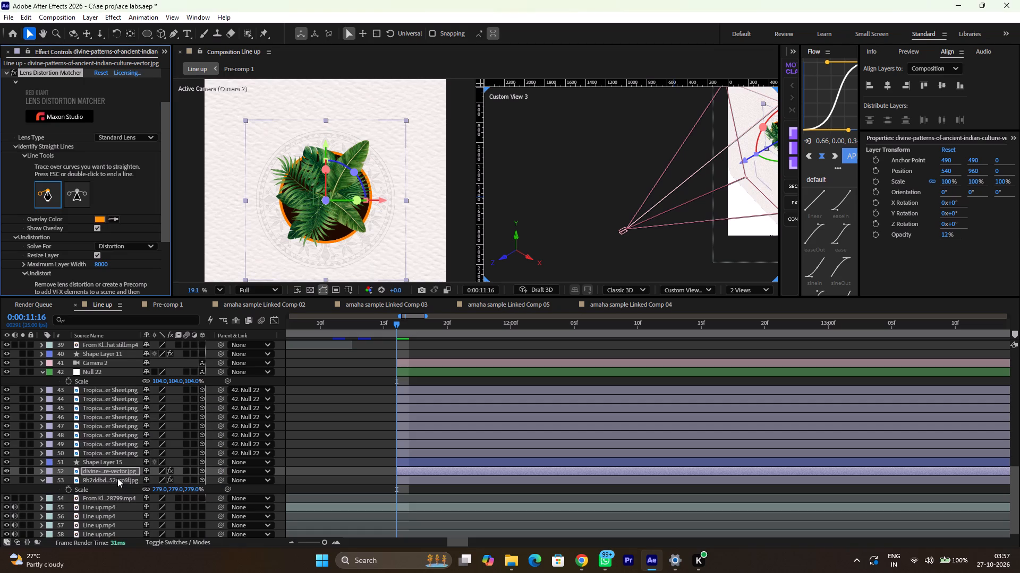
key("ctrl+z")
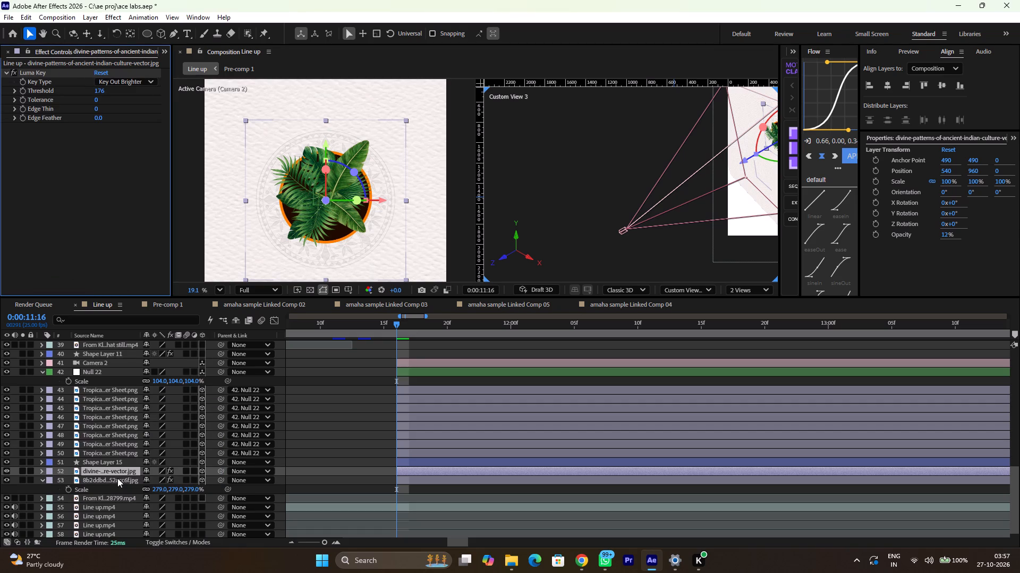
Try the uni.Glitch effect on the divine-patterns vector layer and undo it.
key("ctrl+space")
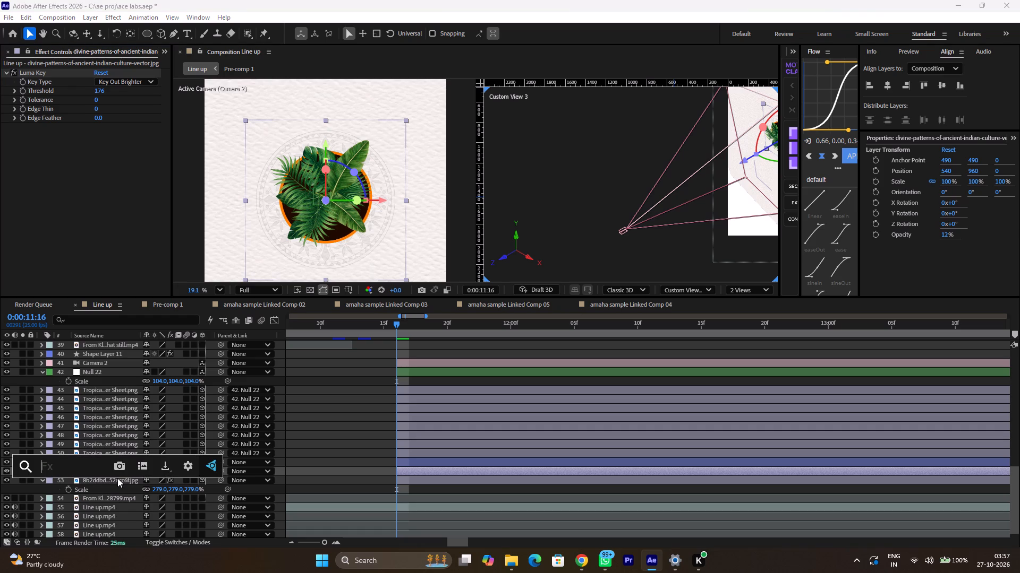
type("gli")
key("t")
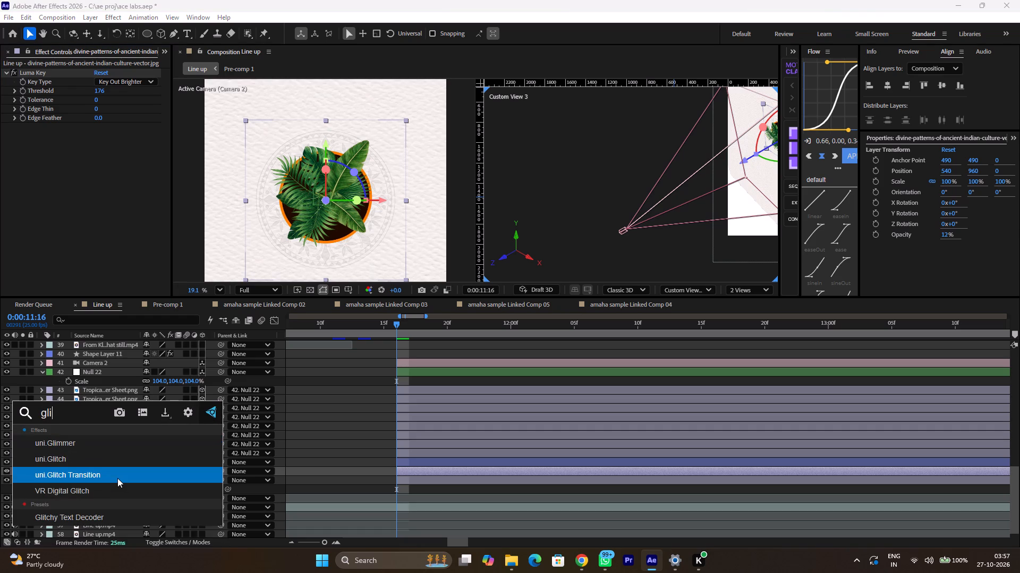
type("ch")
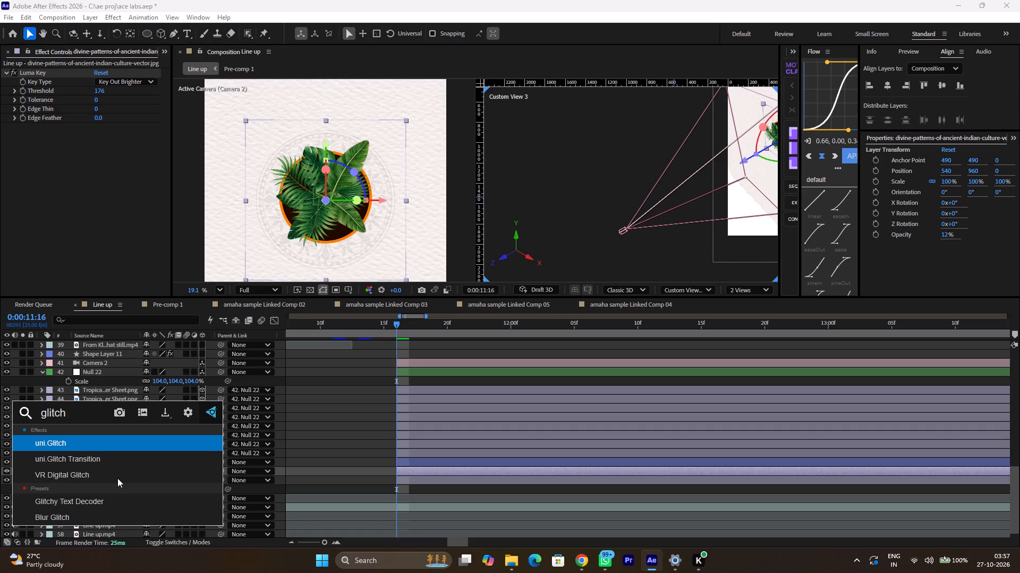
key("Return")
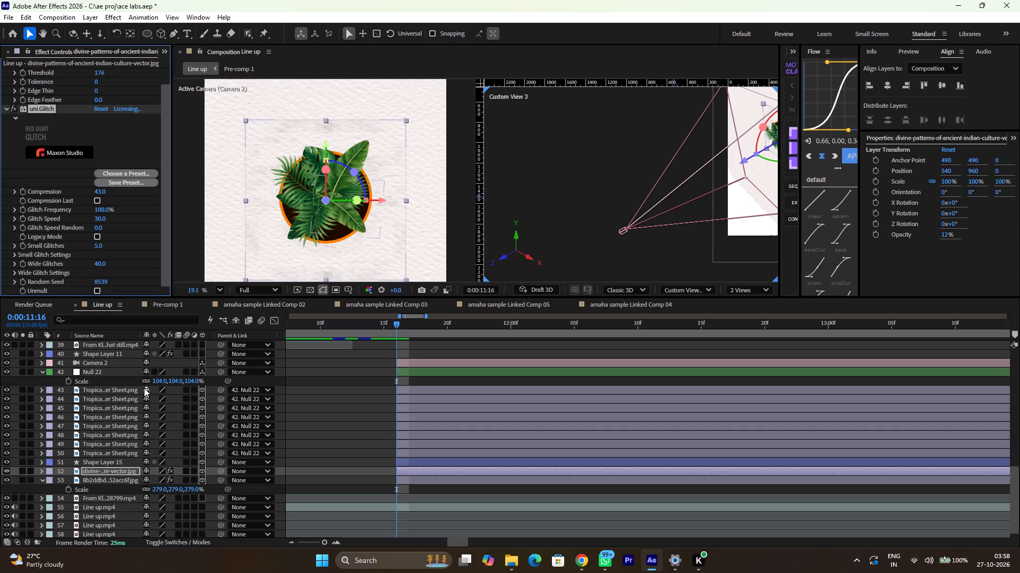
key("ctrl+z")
Apply the VR Digital Glitch effect to the divine-patterns vector layer.
key("ctrl+space")
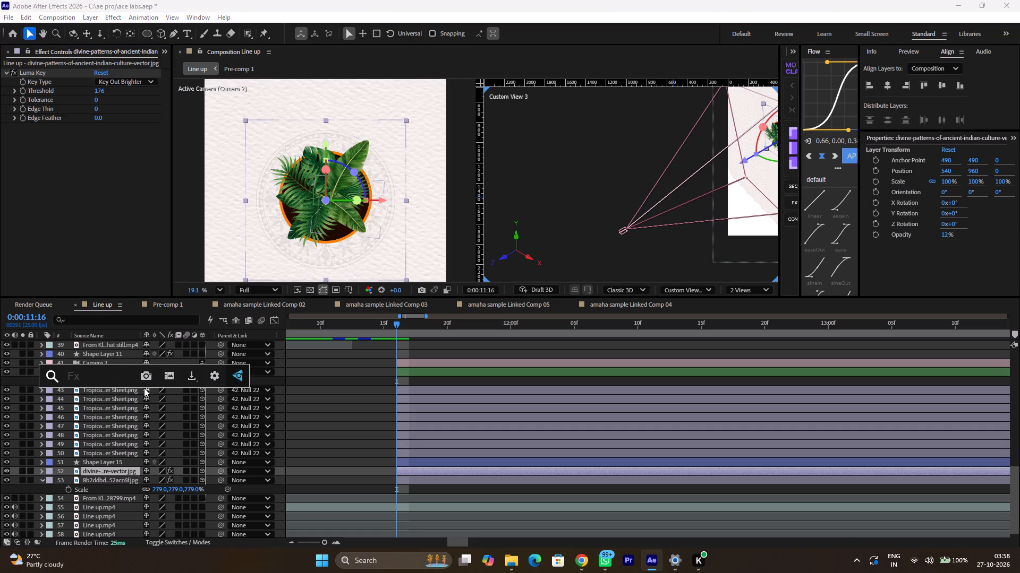
type("vr")
key("space")
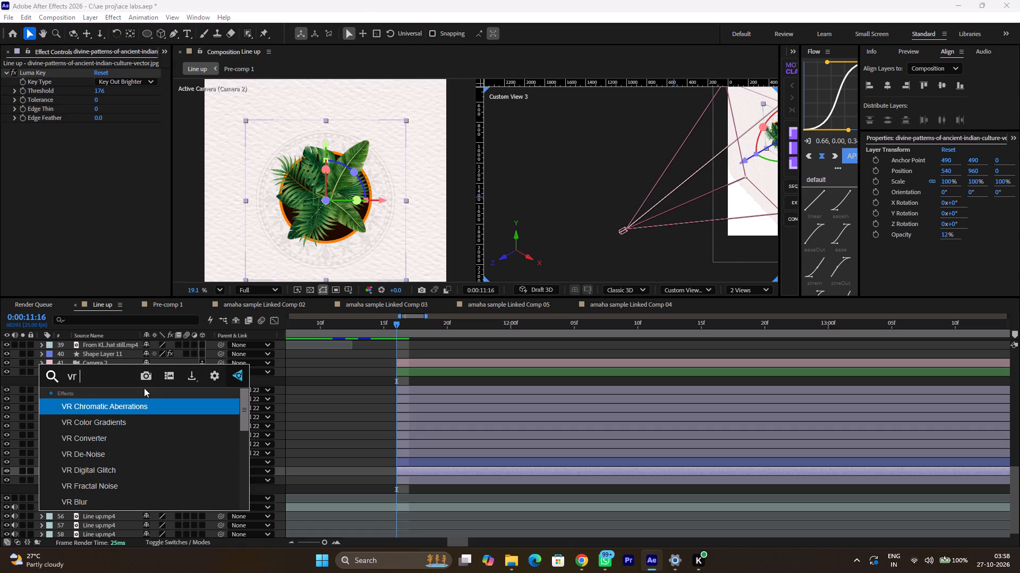
key("d")
key("Down")
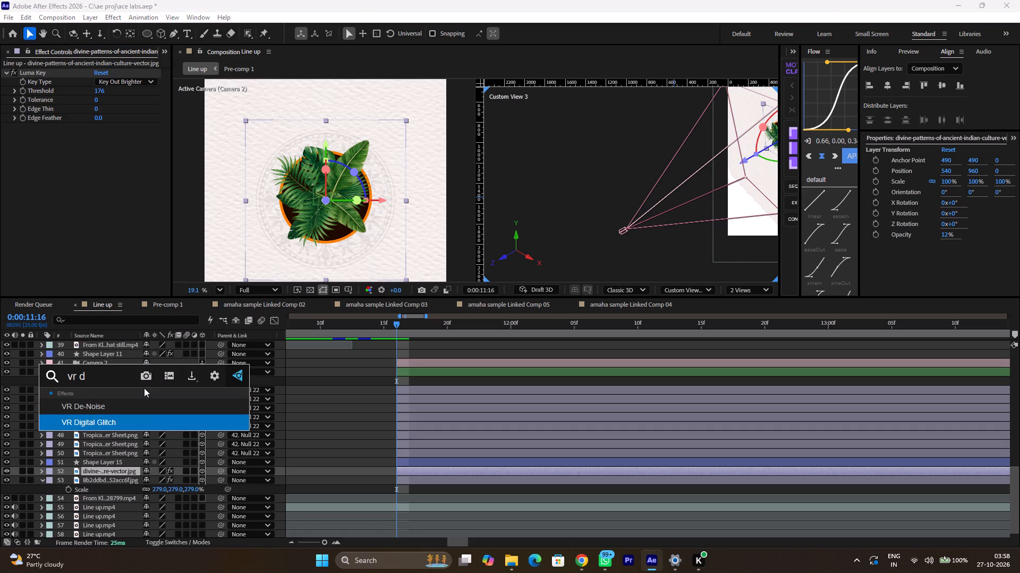
key("Return")
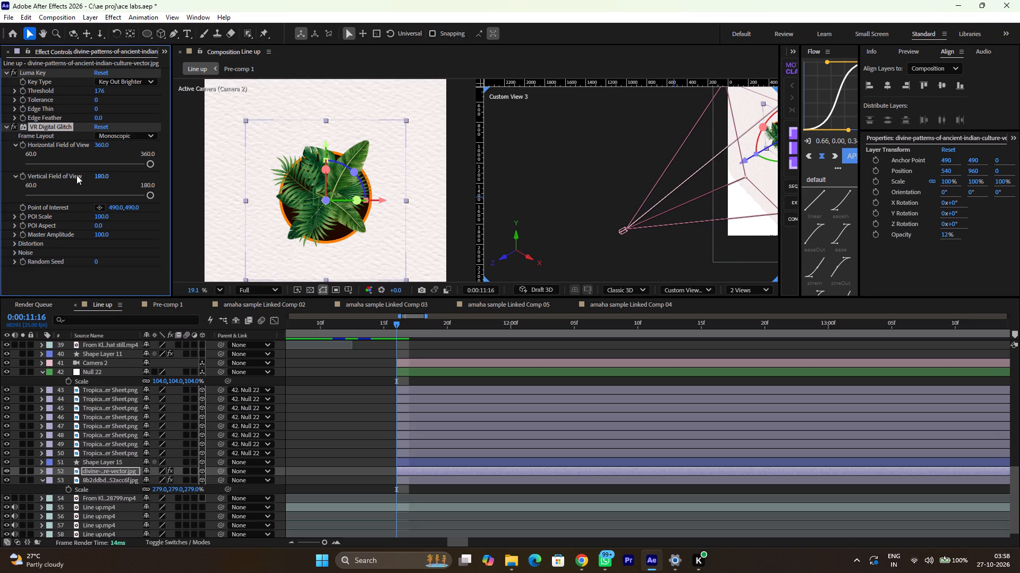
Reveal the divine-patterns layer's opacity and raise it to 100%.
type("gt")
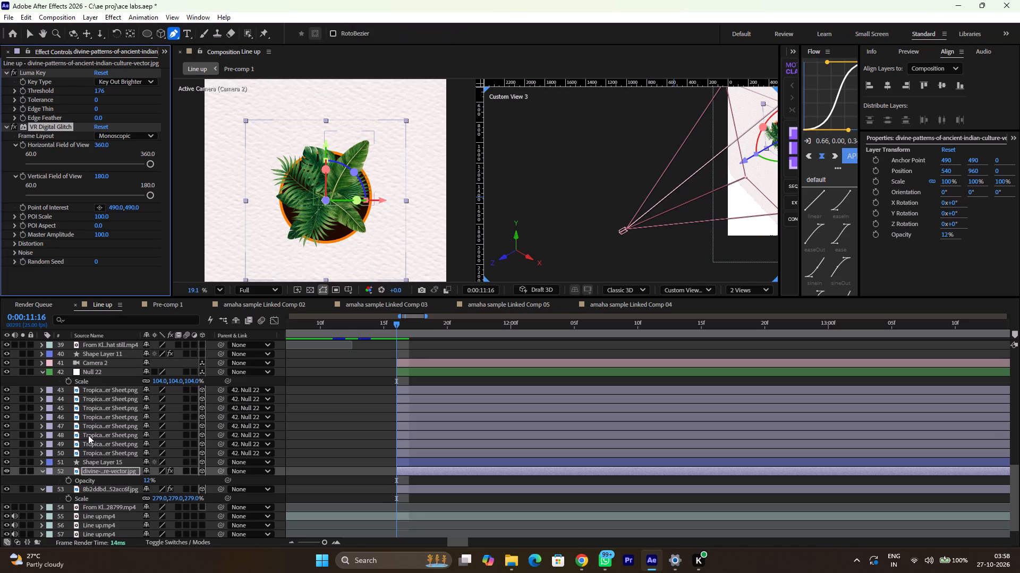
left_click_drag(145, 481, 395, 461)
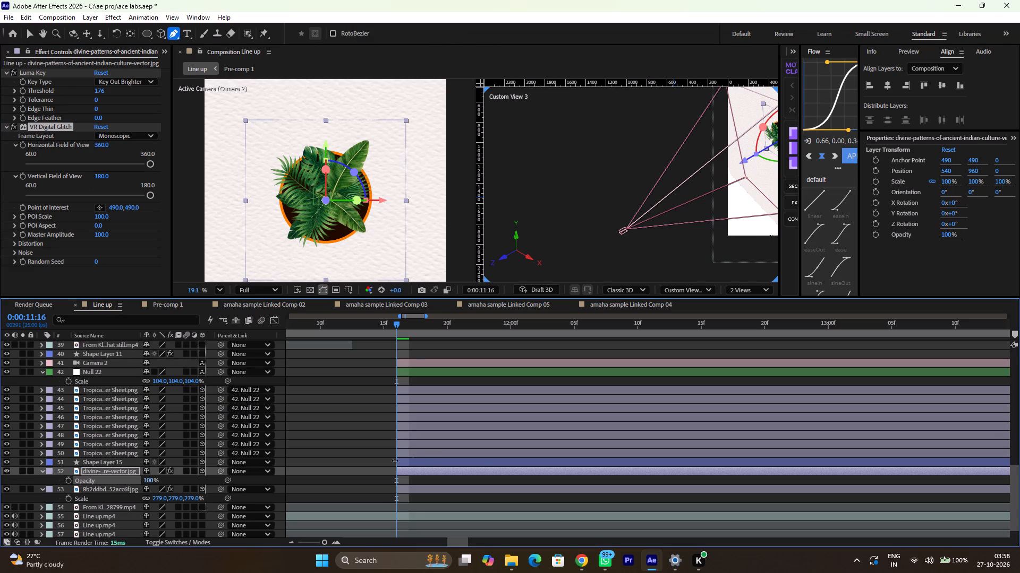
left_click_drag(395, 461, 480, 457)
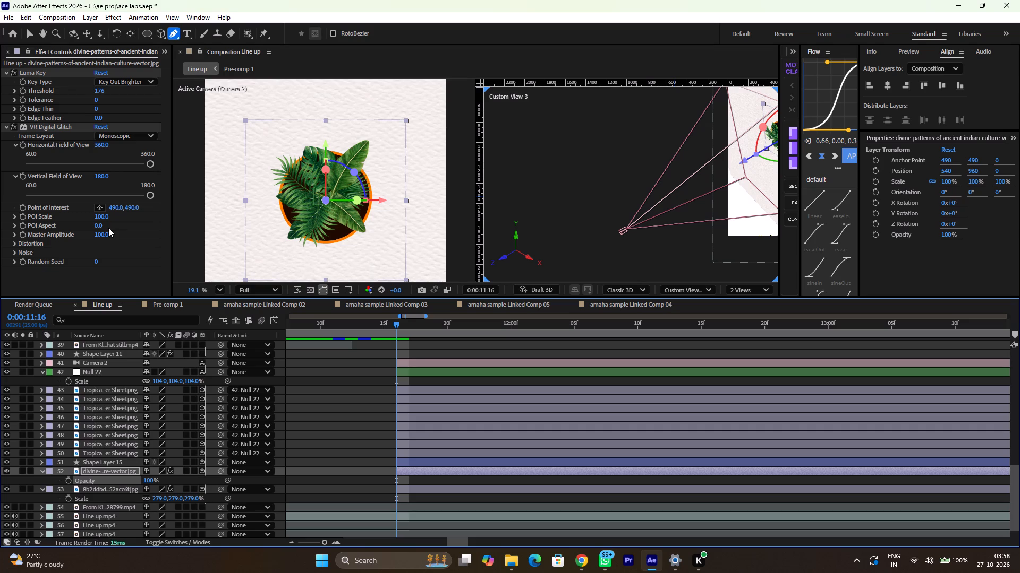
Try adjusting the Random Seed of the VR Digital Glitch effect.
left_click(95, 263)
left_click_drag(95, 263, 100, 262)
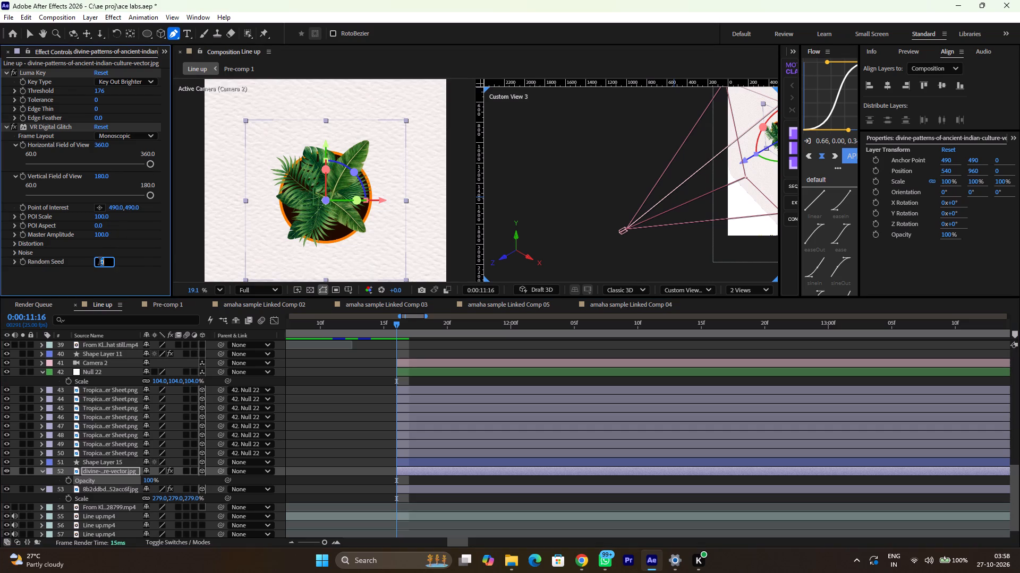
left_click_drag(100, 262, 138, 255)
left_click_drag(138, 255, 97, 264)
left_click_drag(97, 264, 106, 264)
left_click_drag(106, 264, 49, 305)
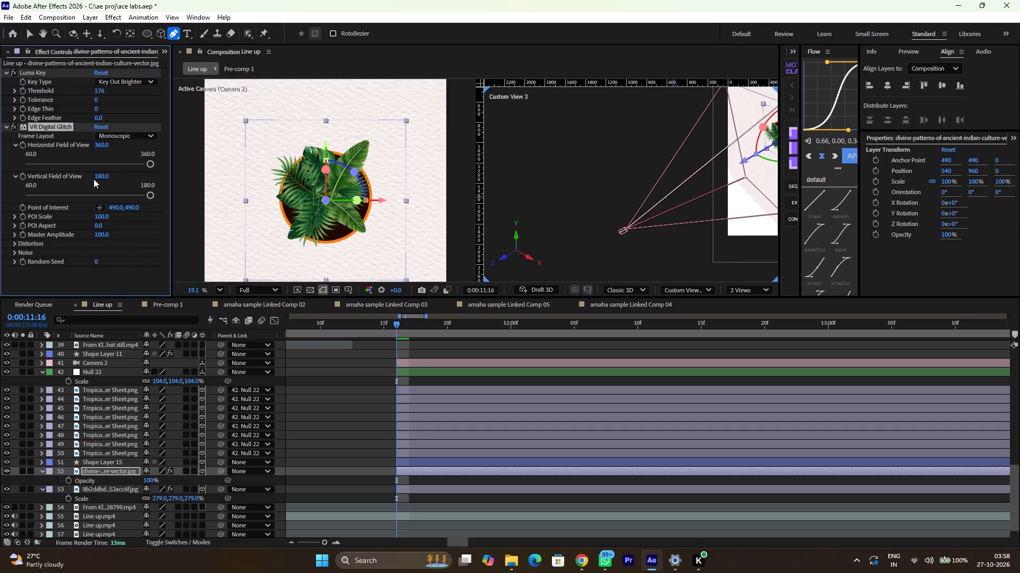
Reduce VR Digital Glitch's Vertical Field of View to about 99 and its Horizontal Field of View to about 110.6.
left_click_drag(137, 198, 95, 180)
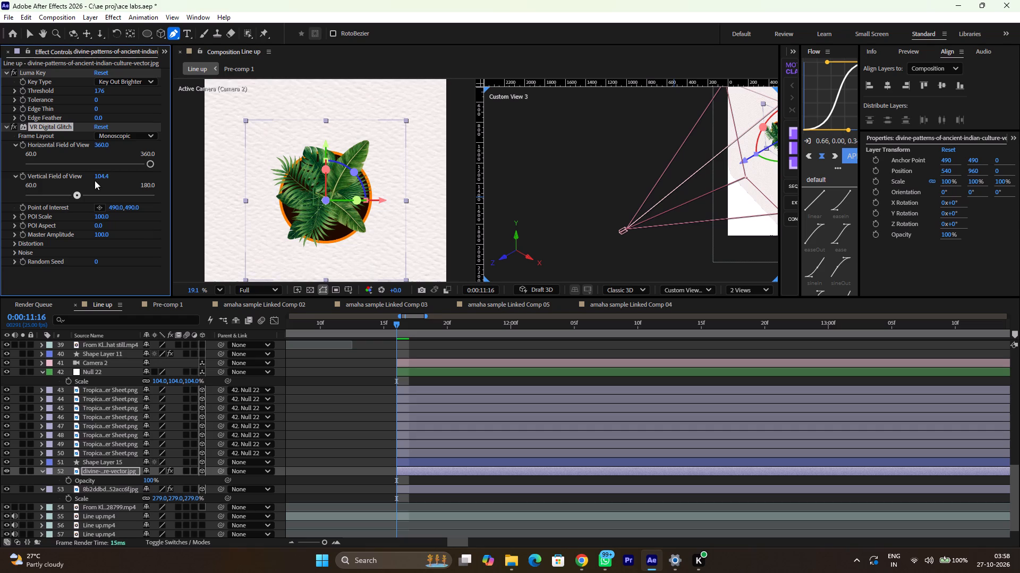
left_click_drag(95, 180, 67, 191)
left_click_drag(129, 162, 46, 168)
left_click_drag(46, 168, 47, 167)
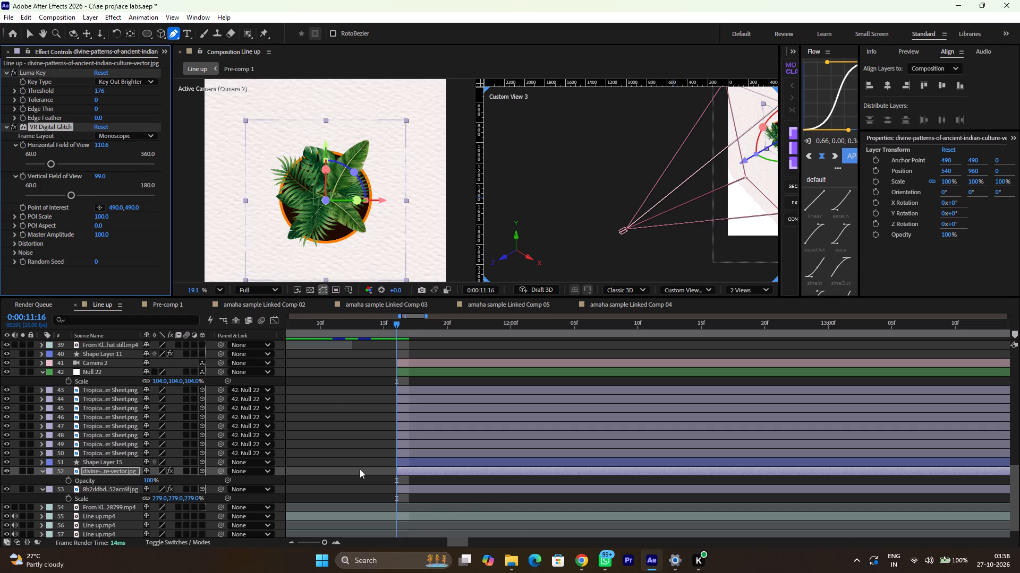
Set VR Digital Glitch's POI Scale to 66 and shift its Point of Interest to 520, 490.
left_click_drag(100, 217, 95, 223)
left_click(99, 207)
left_click(347, 187)
left_click_drag(123, 206, 164, 231)
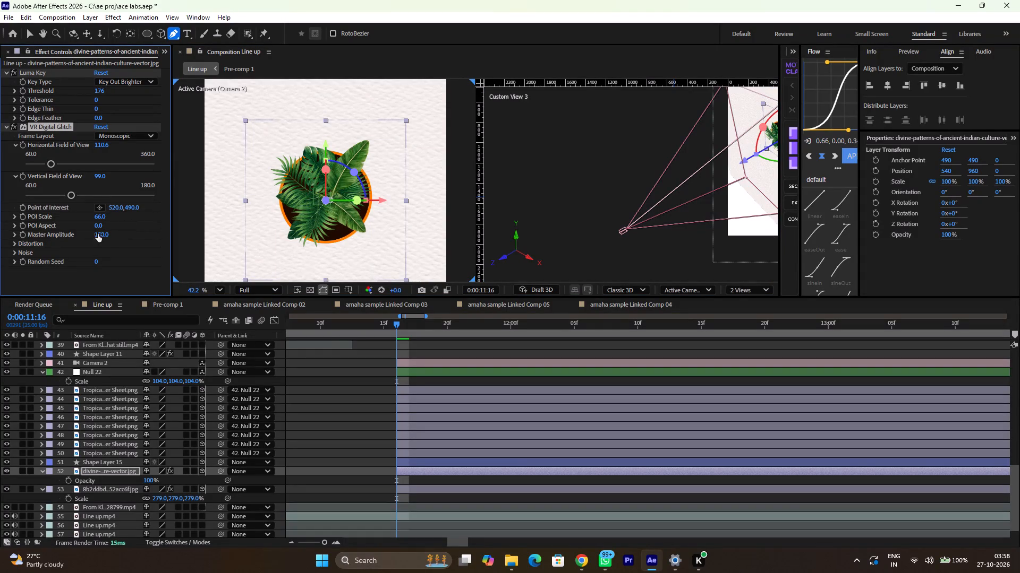
Lower VR Digital Glitch's Master Amplitude to 11 and set its first Geometry Distortion value to 56.
left_click_drag(106, 235, 6, 244)
left_click(18, 242)
left_click(15, 241)
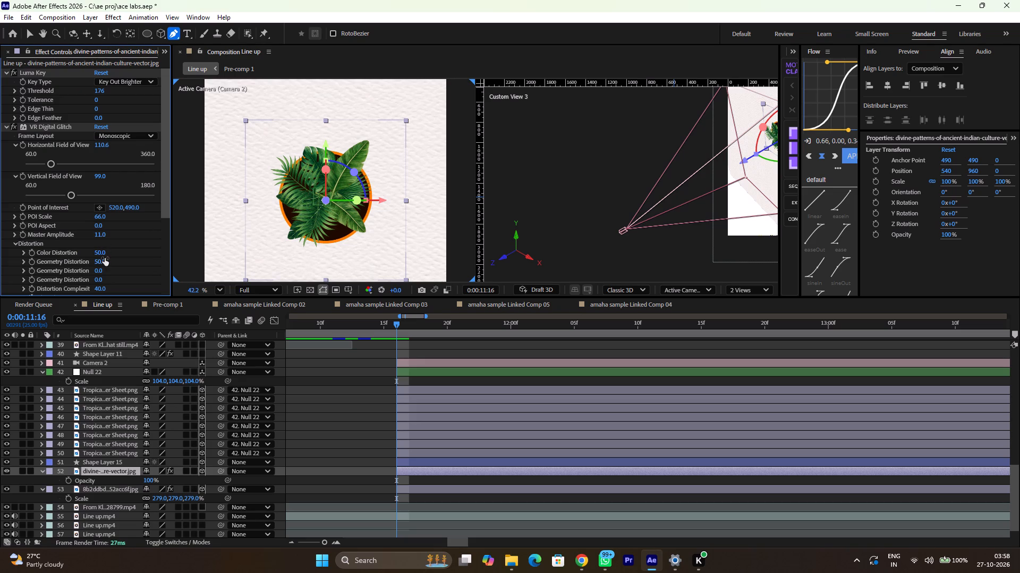
left_click_drag(105, 258, 99, 254)
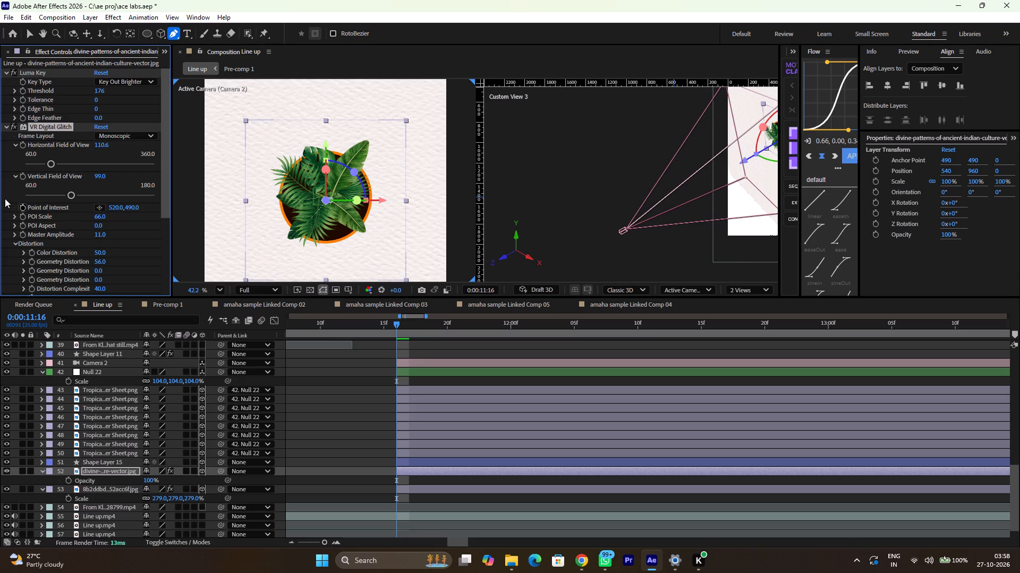
Turn off the VR Digital Glitch effect on the divine-patterns layer.
left_click(13, 125)
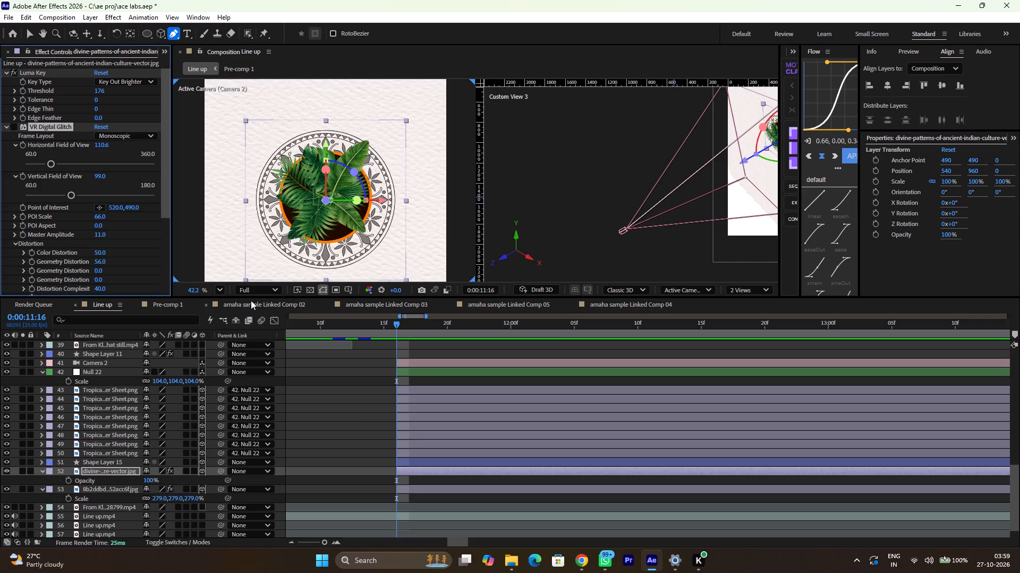
Lower the divine-patterns layer's opacity to 13% and save the project.
left_click_drag(151, 478, 131, 481)
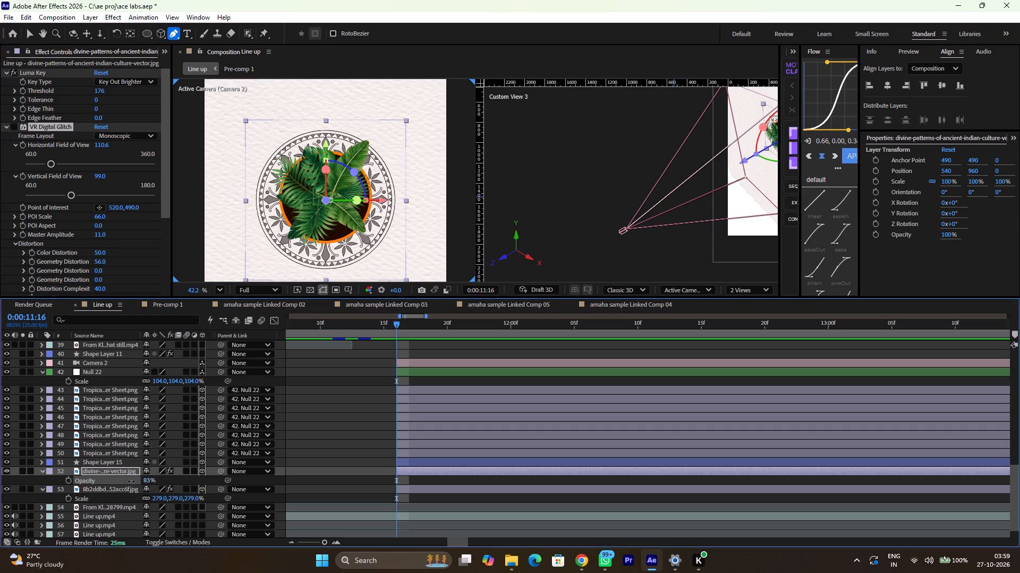
left_click_drag(131, 481, 110, 483)
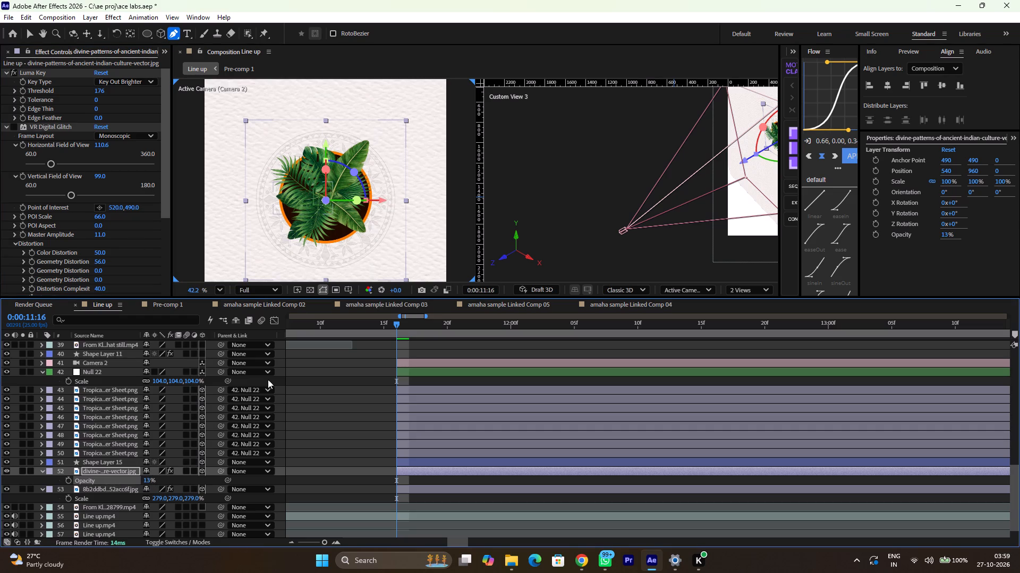
key("ctrl+s")
Switch to YouTube Music in Chrome, play another song from the Up Next list, and return to After Effects.
left_click(585, 556)
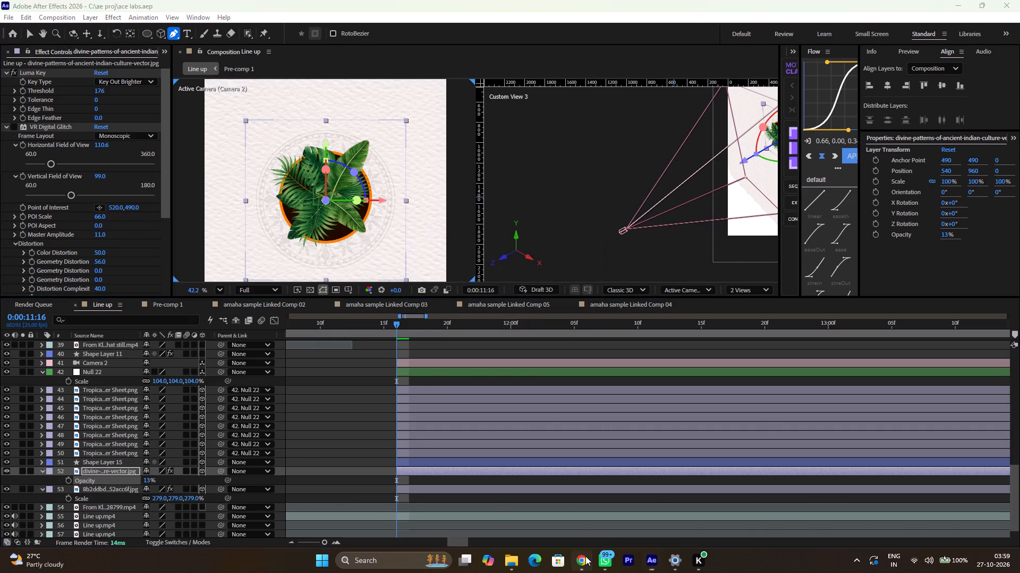
scroll(552, 414, "up", 3)
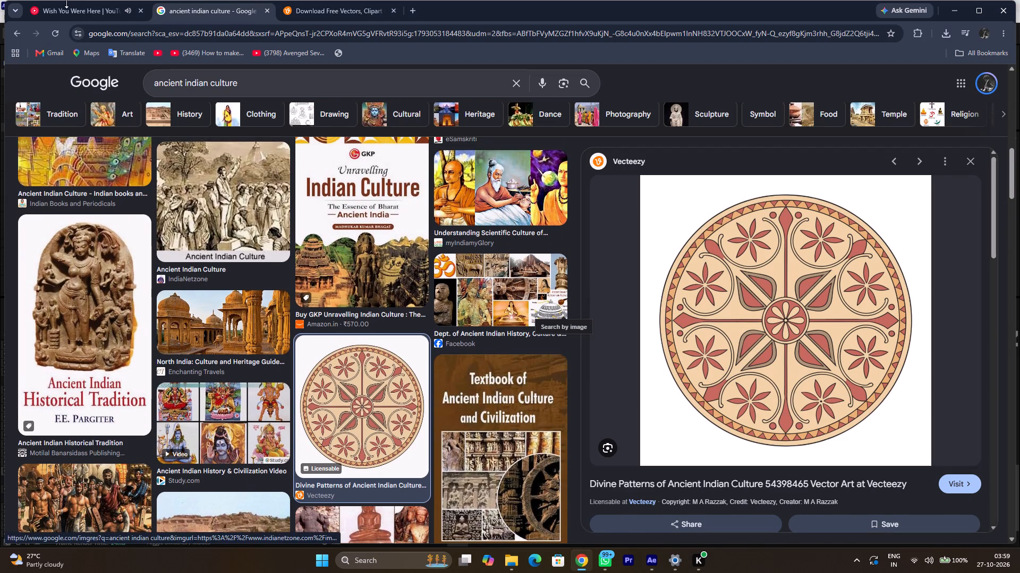
left_click(70, 12)
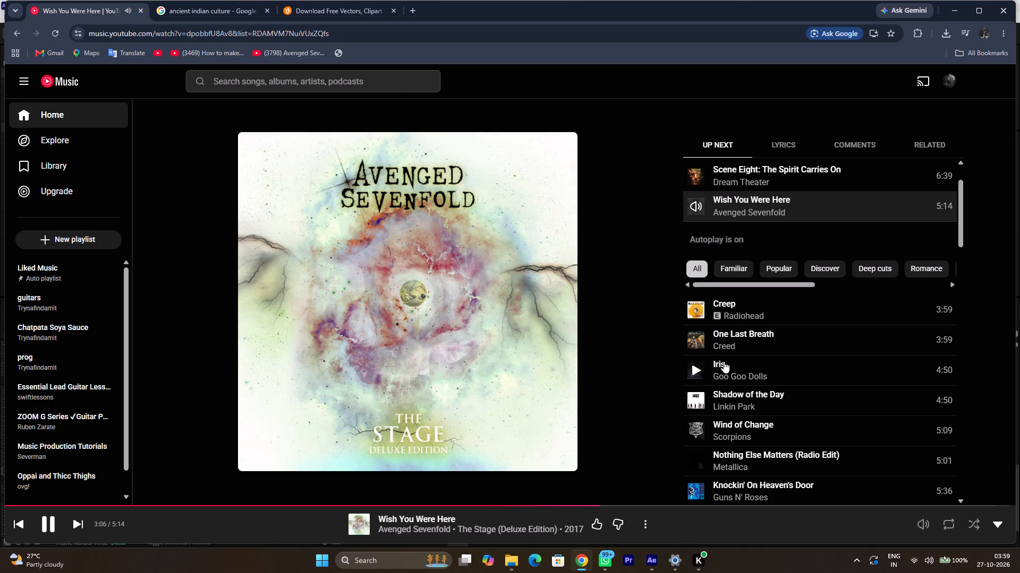
scroll(724, 361, "down", 1)
left_click(698, 326)
key("alt+Tab")
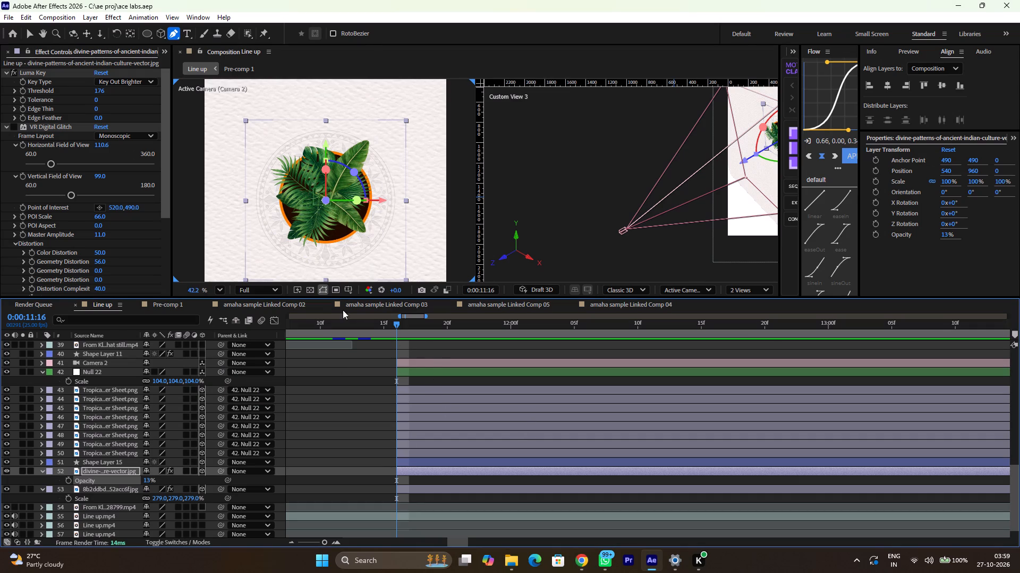
Select Camera 2, switch to the Selection tool and preview the leaf scene's playback from 0:00:11:16.
left_click(415, 361)
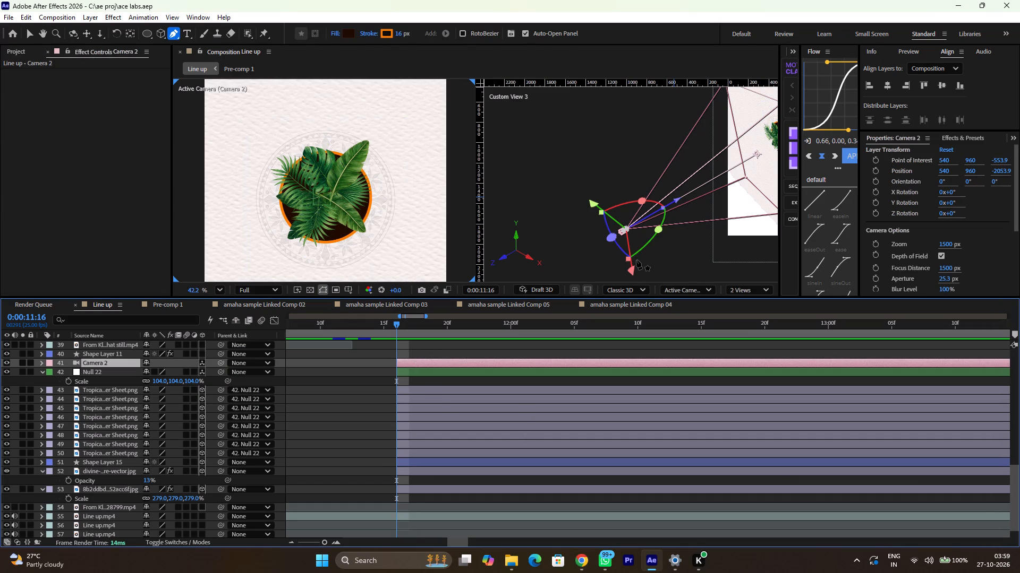
scroll(636, 259, "down", 4, "ctrl")
left_click(636, 259)
scroll(636, 259, "left", 1)
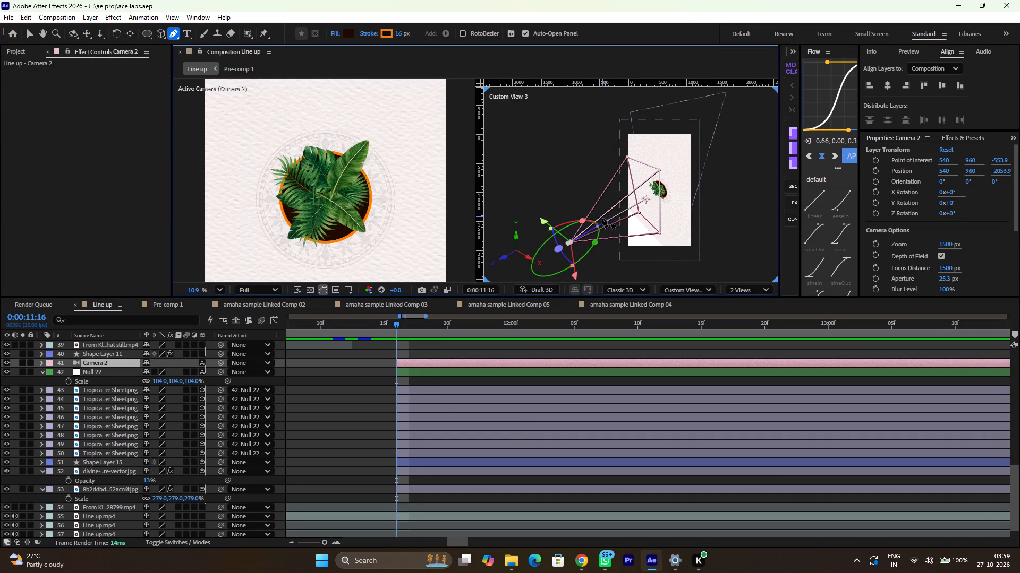
key("v")
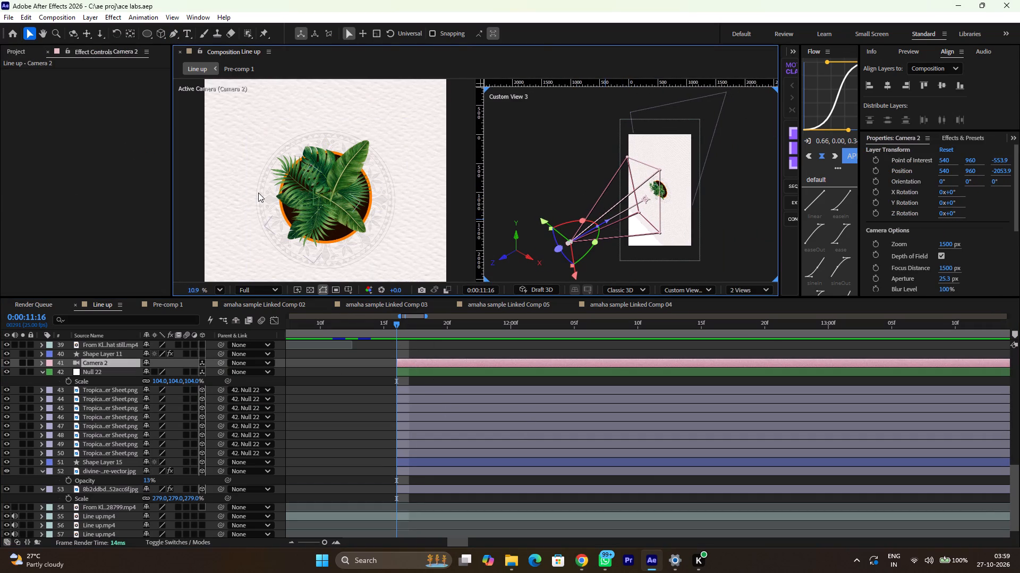
scroll(258, 193, "down", 2, "ctrl")
key("space")
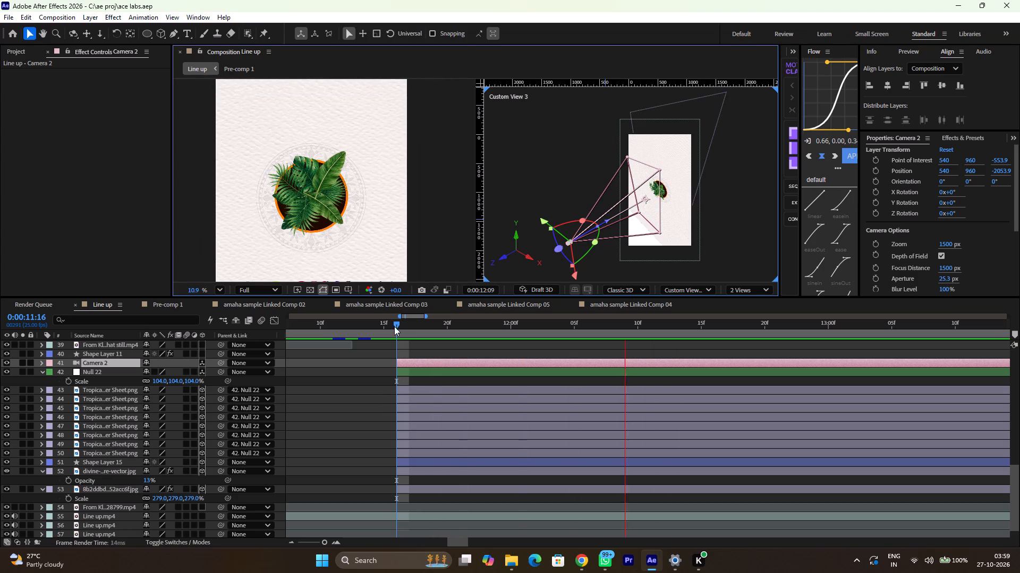
key("space")
left_click(394, 324)
key("space")
key("space")
left_click(394, 324)
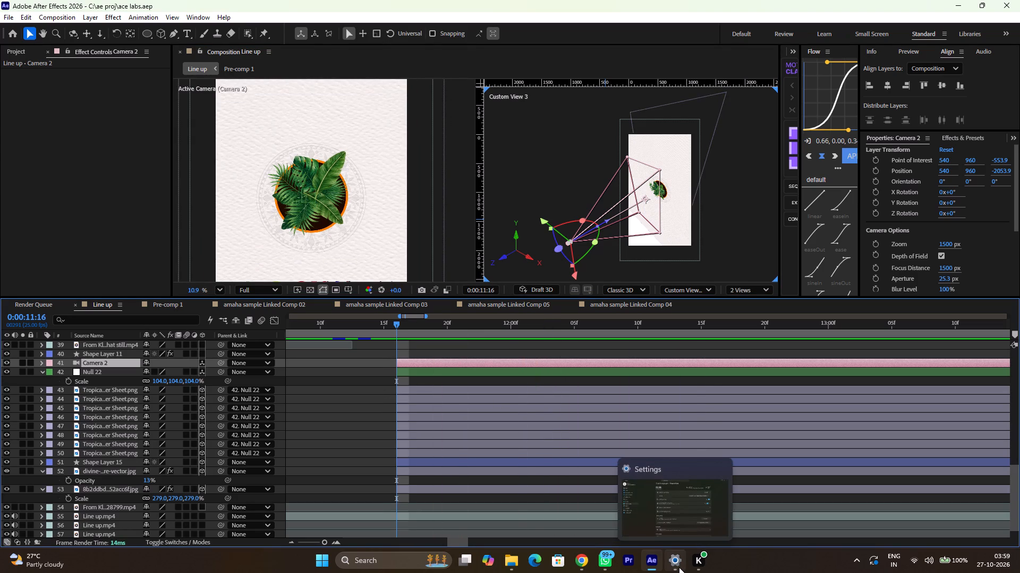
key("space")
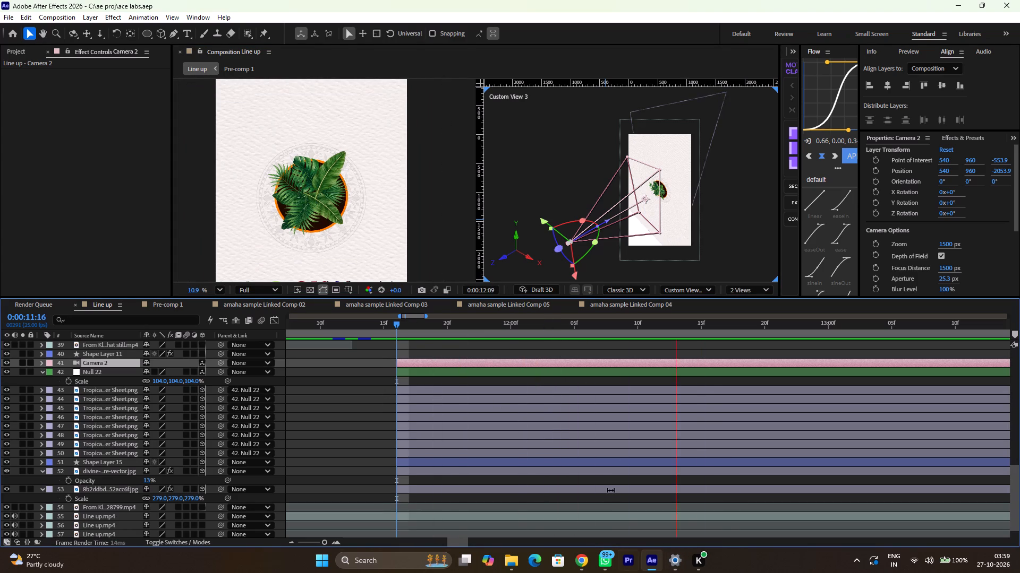
Preview the leaf scene's playback through to about 0:00:15:05.
key("space")
key("space")
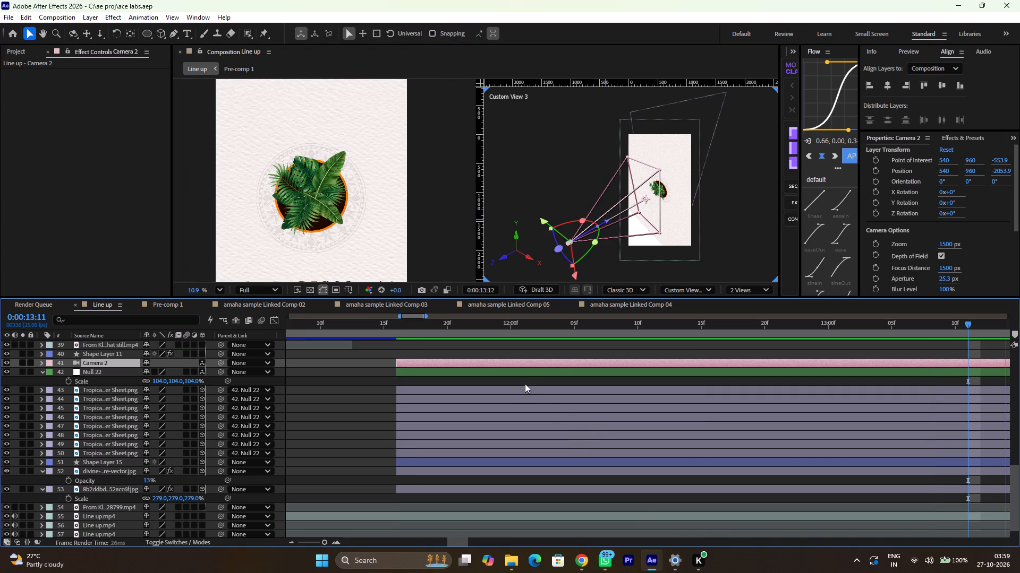
key("space")
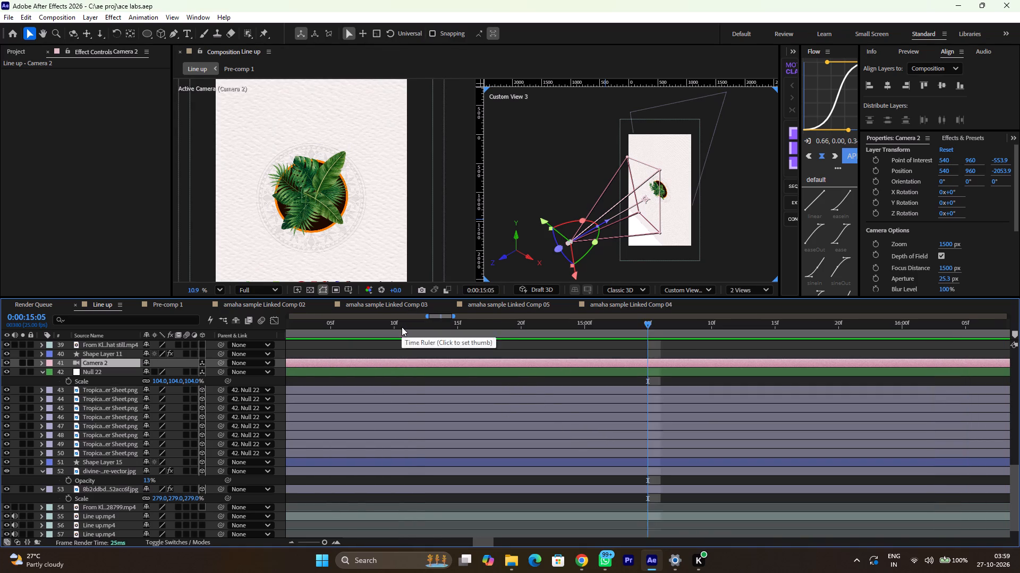
Show the audio waveform of the Line up.mp4 layer under the leaf scene, listen from 0:00:14:11, and split the layer at 0:00:14:22.
left_click(402, 327)
scroll(402, 327, "right", 1, "alt")
scroll(402, 327, "down", 1, "ctrl+alt")
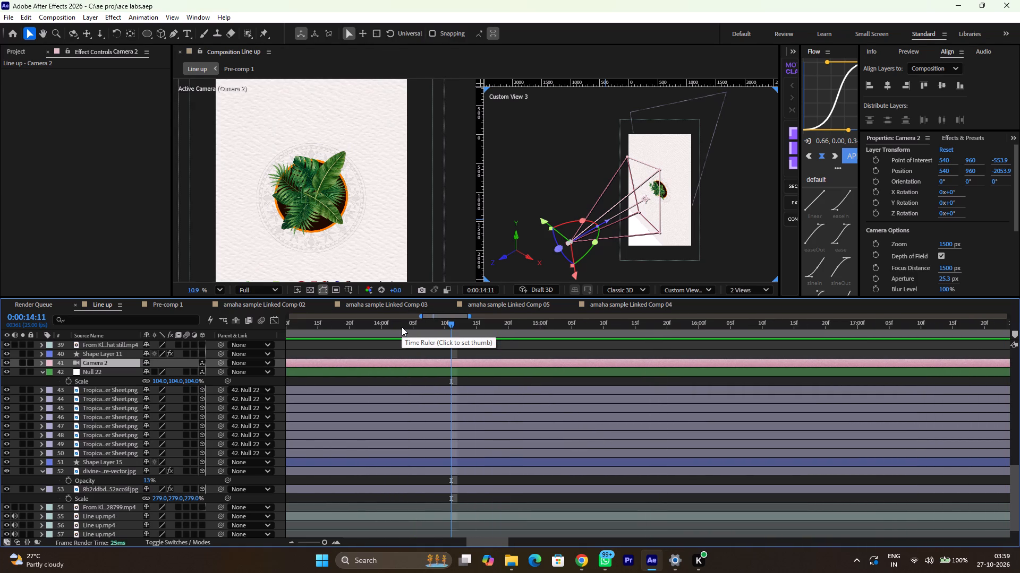
scroll(402, 327, "down", 5, "ctrl+alt")
left_click(436, 515)
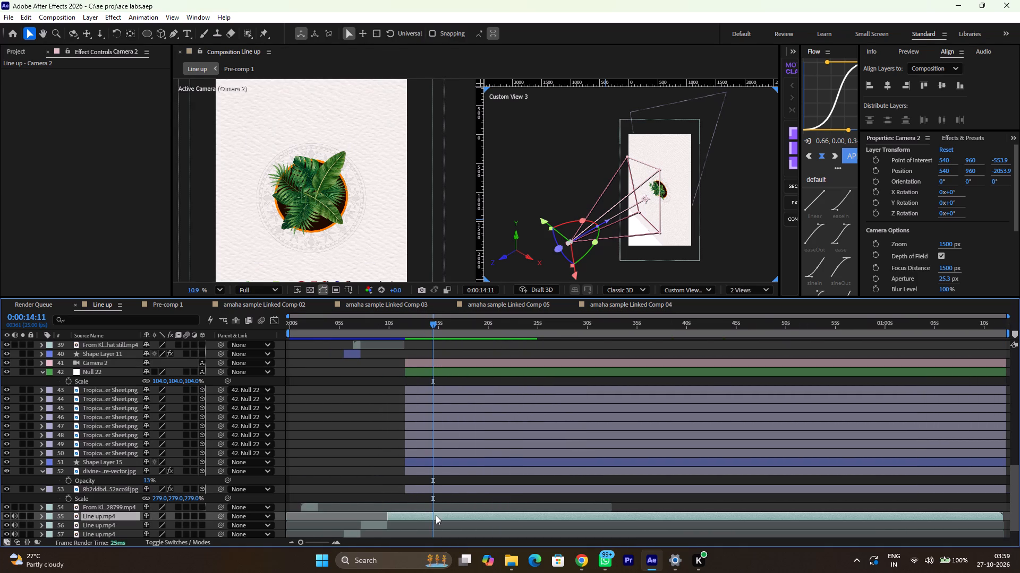
type("ll")
scroll(436, 515, "down", 1)
scroll(436, 515, "up", 3, "ctrl+alt")
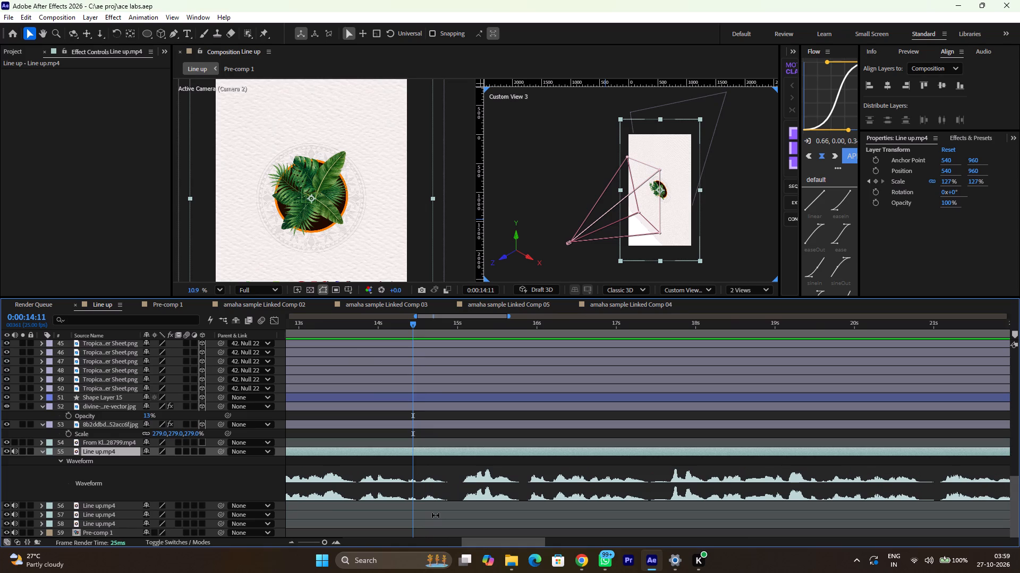
key("space")
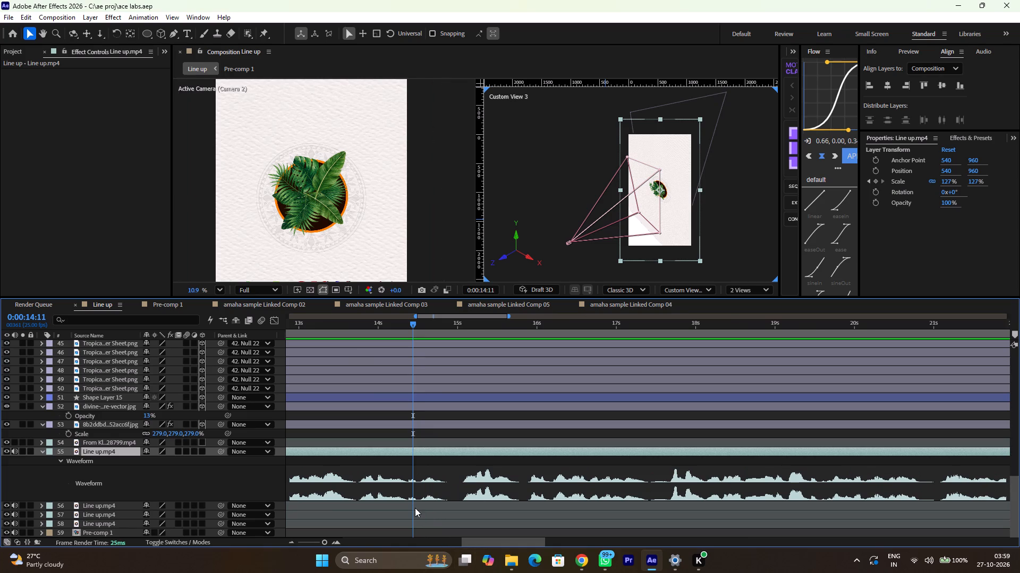
key("space")
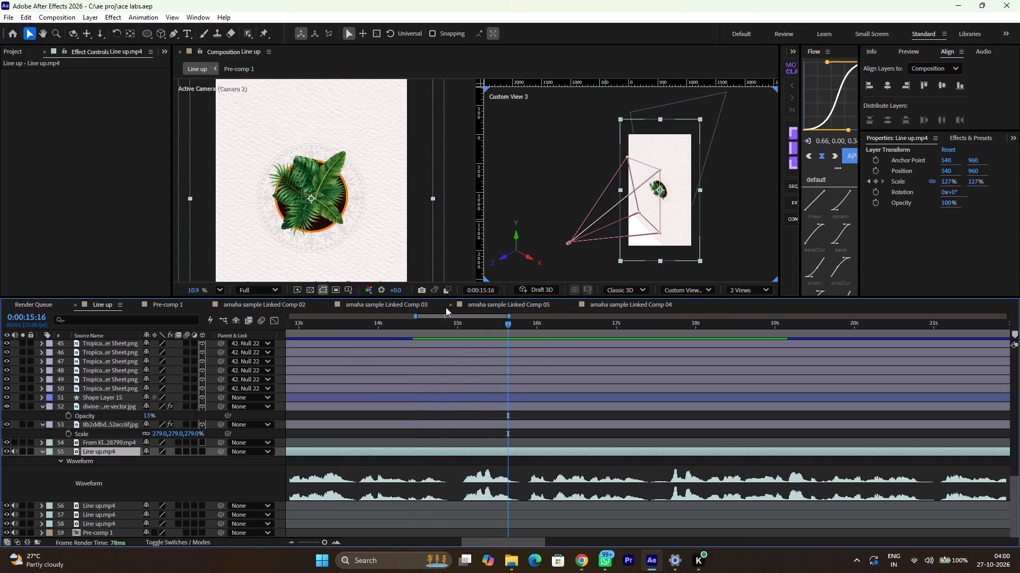
left_click_drag(441, 329, 447, 333)
key("ctrl+shift+d")
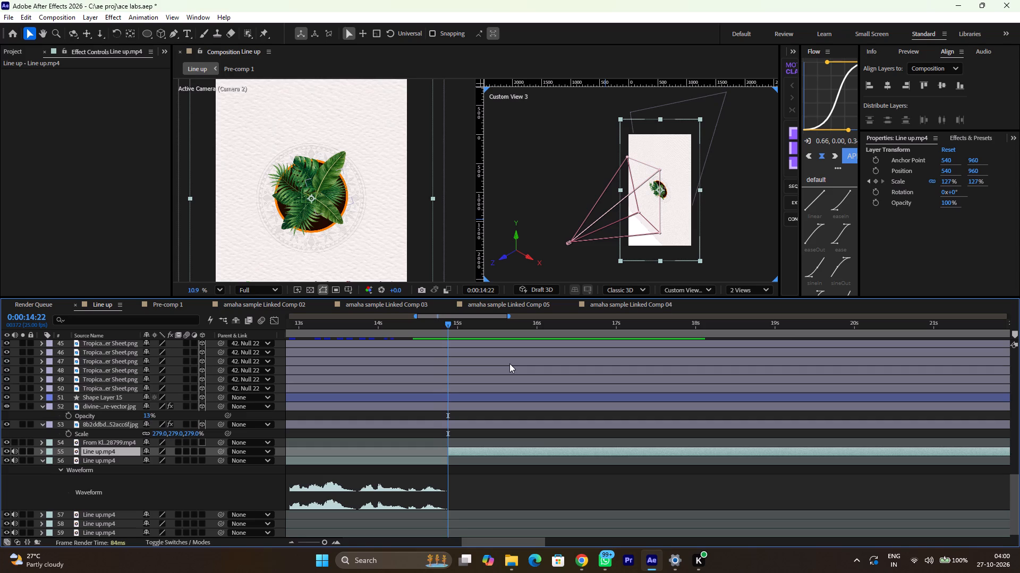
Split the later Line up.mp4 piece again at 0:00:15:01 and delete the short silent segment before that cut.
key("ctrl+Right")
key("ctrl+Right")
key("ctrl+Right")
key("ctrl+Right")
key("ctrl+Right")
key("ctrl+Right")
type("ll")
key("ctrl+Left")
key("ctrl+Left")
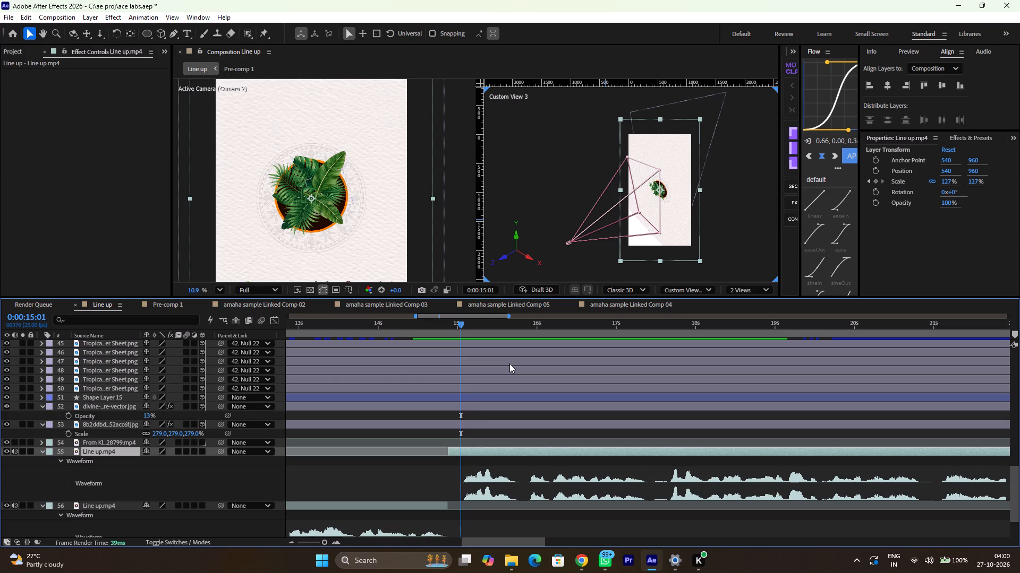
key("ctrl+shift+d")
left_click(454, 460)
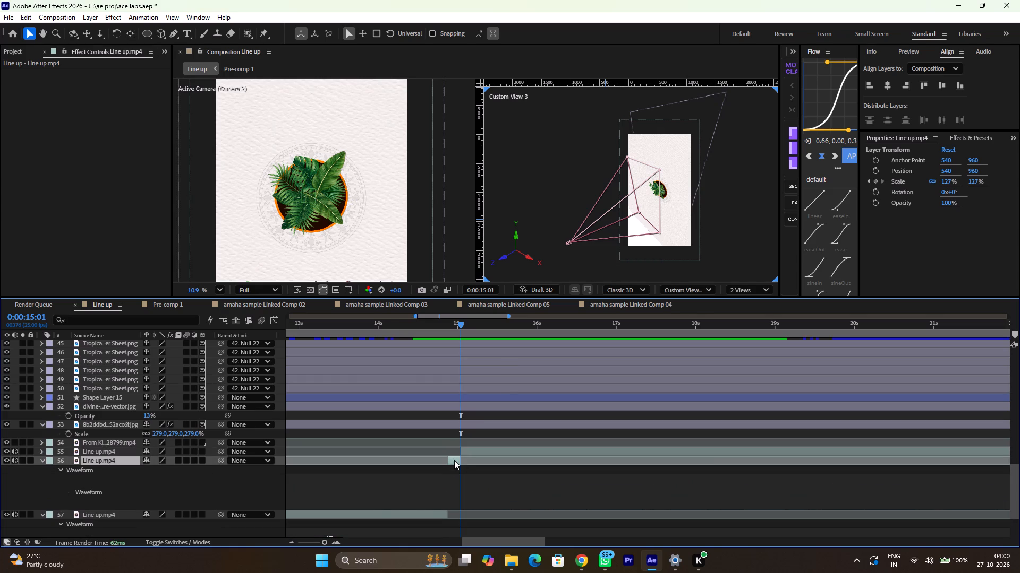
key("BackSpace")
Shift the remaining Line up.mp4 clip earlier to close the gap after the cut at 0:00:14:22.
left_click_drag(478, 449, 463, 454)
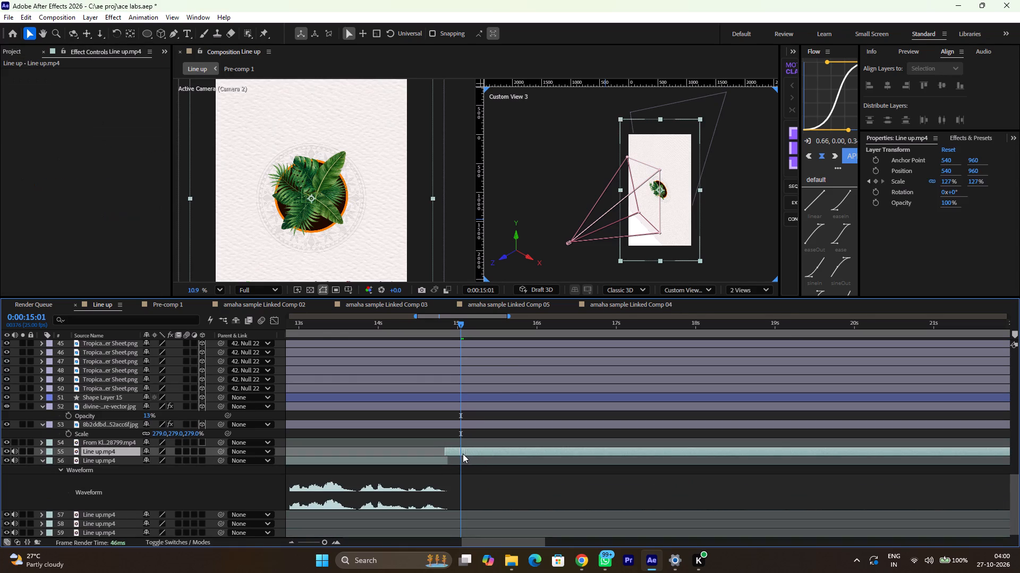
left_click_drag(463, 454, 465, 455)
Play back the trimmed audio from about 0:00:13:10 to check the cut.
scroll(446, 489, "down", 2, "ctrl+alt")
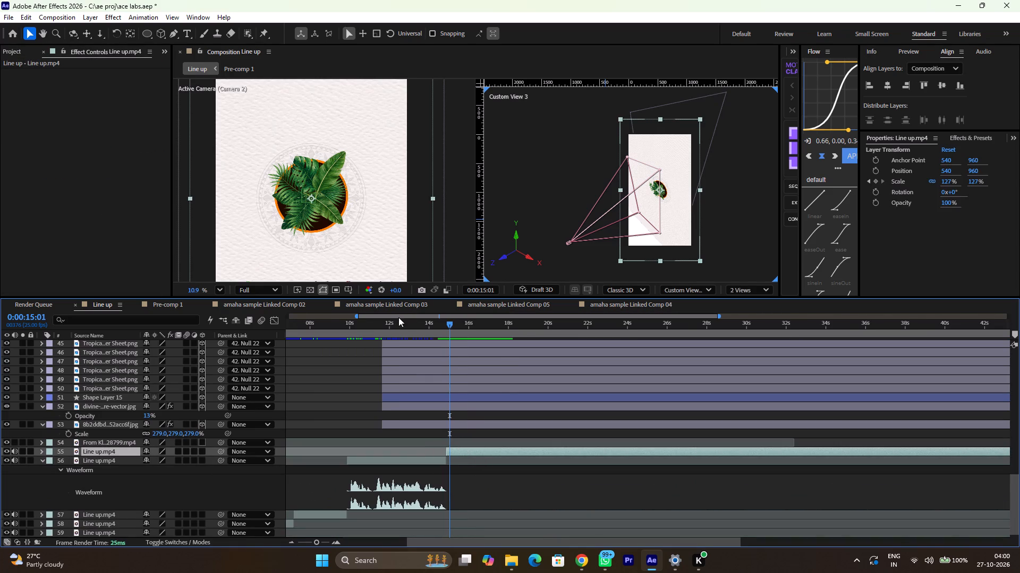
left_click(416, 328)
key("space")
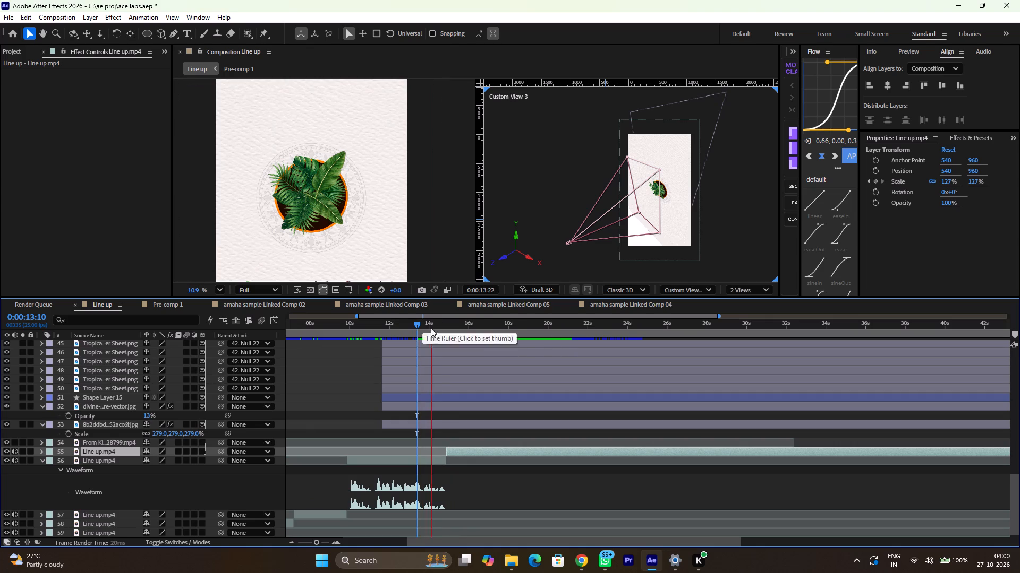
key("space")
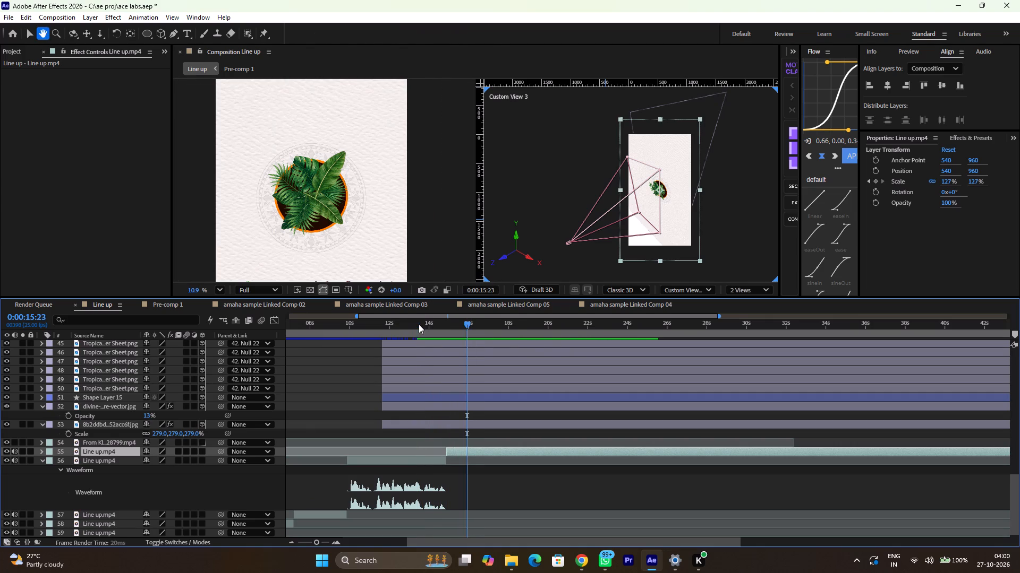
left_click(419, 324)
key("space")
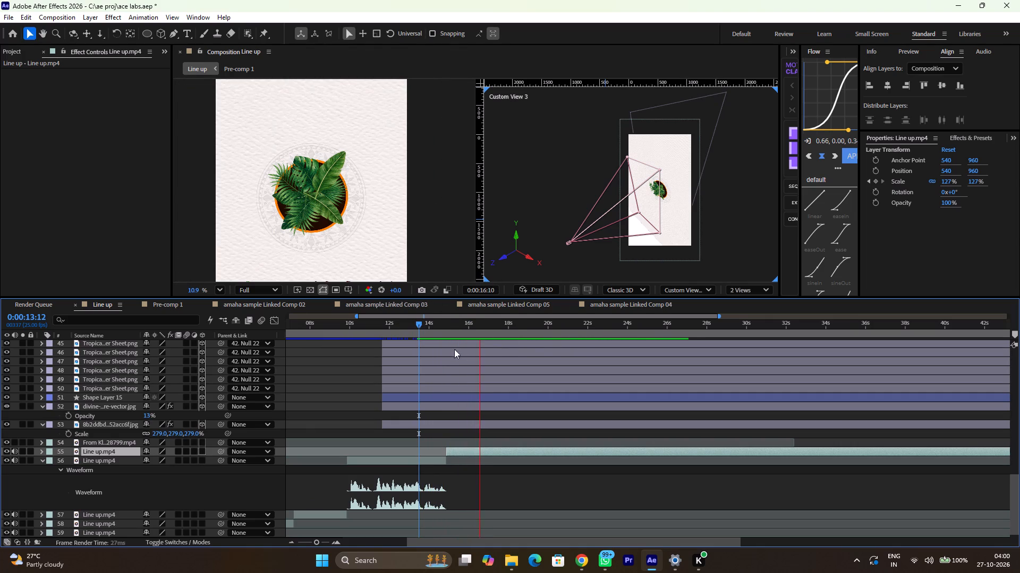
key("space")
Add a parent null to Camera 2 with Motion Tools at 0:00:11:21.
left_click_drag(421, 323, 386, 338)
scroll(415, 417, "up", 2)
scroll(400, 427, "right", 1, "alt")
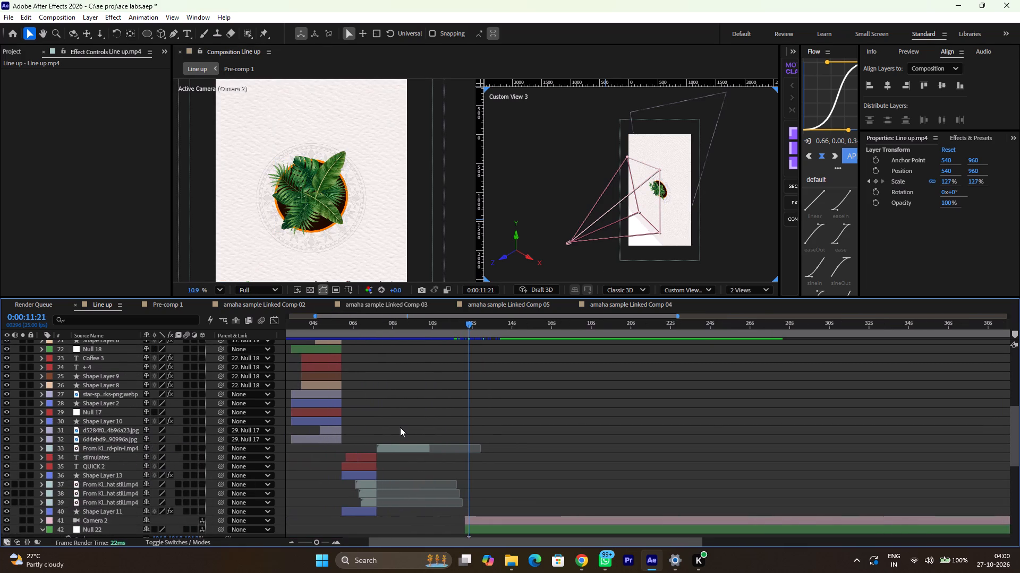
scroll(400, 427, "right", 1, "alt")
scroll(400, 427, "up", 3, "ctrl+alt")
scroll(400, 427, "down", 2, "alt")
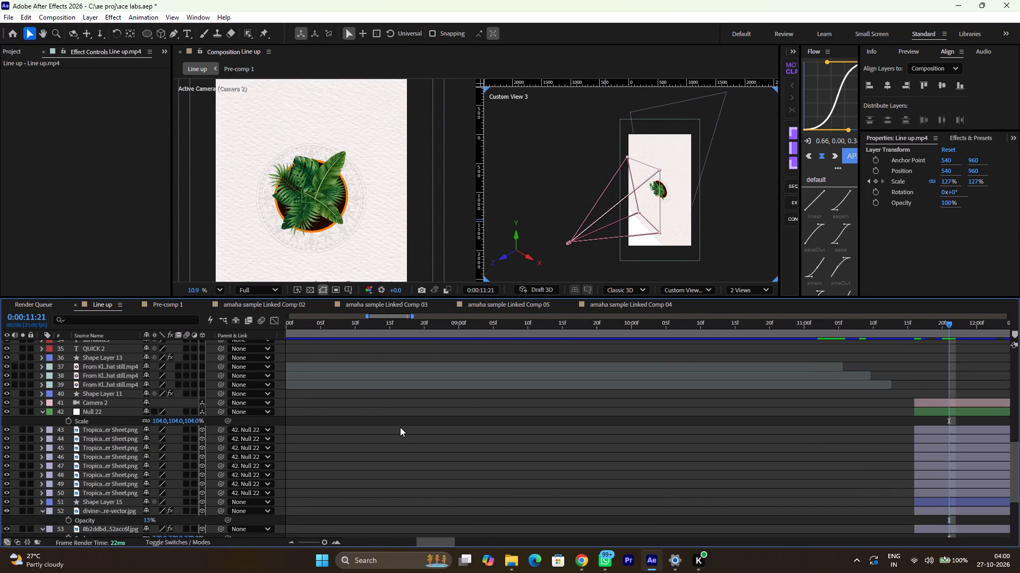
scroll(400, 427, "down", 1, "ctrl+alt")
left_click(671, 400)
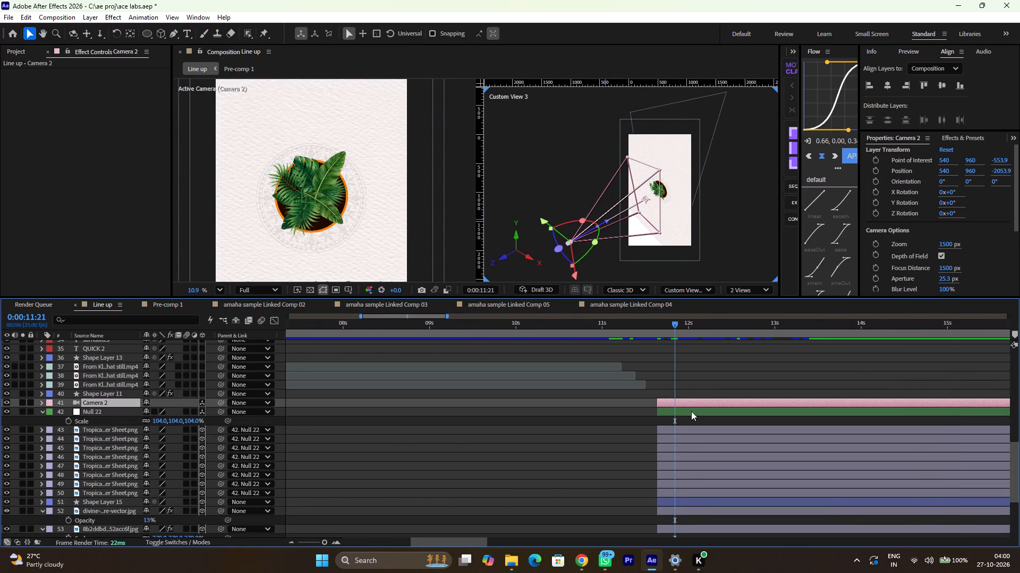
key("p")
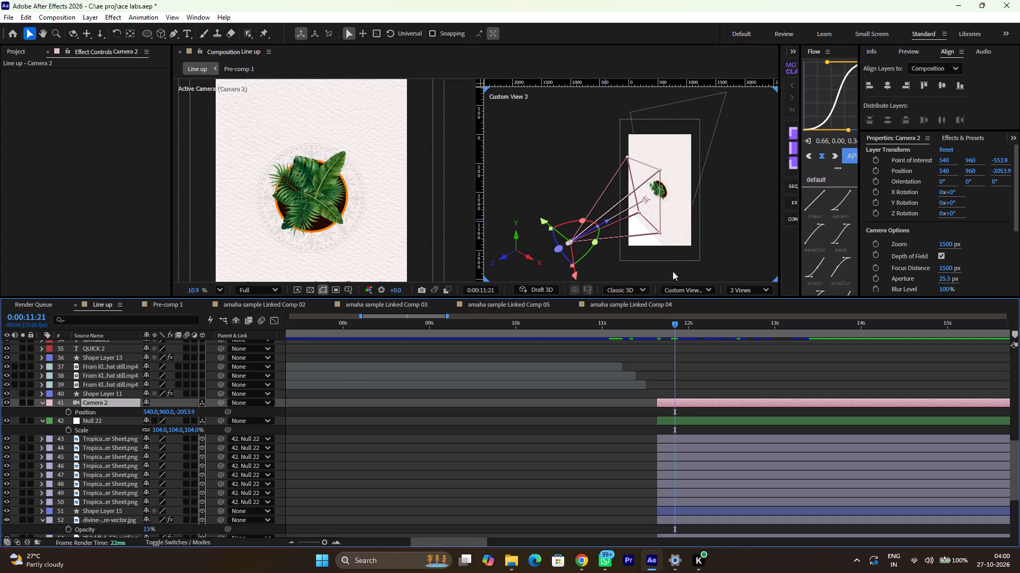
left_click_drag(778, 159, 691, 173)
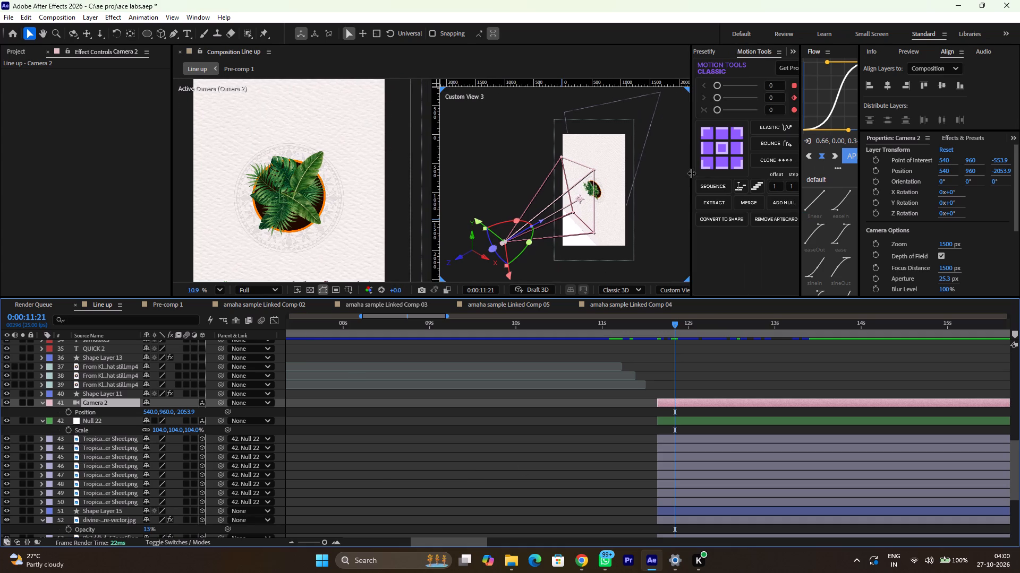
left_click(771, 201)
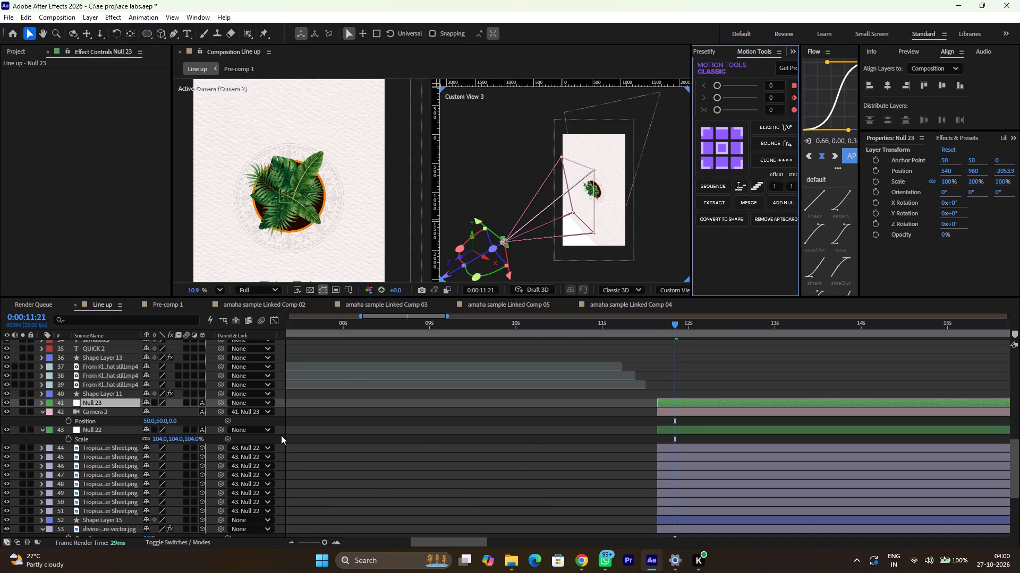
Add a Position keyframe to the camera's null and align it with the layer's start at 0:00:11:16.
key("p")
left_click(66, 413)
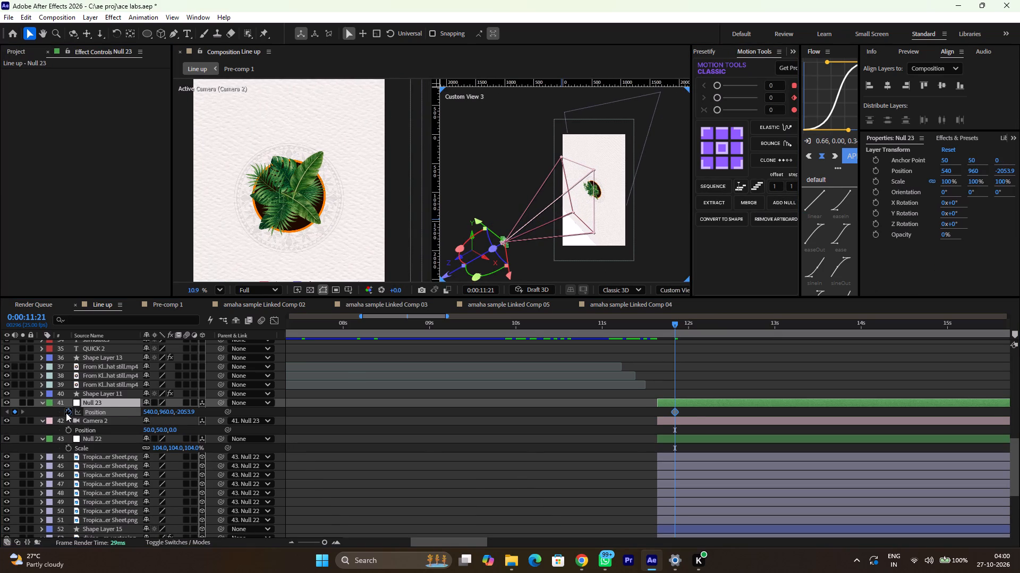
left_click_drag(675, 411, 661, 414)
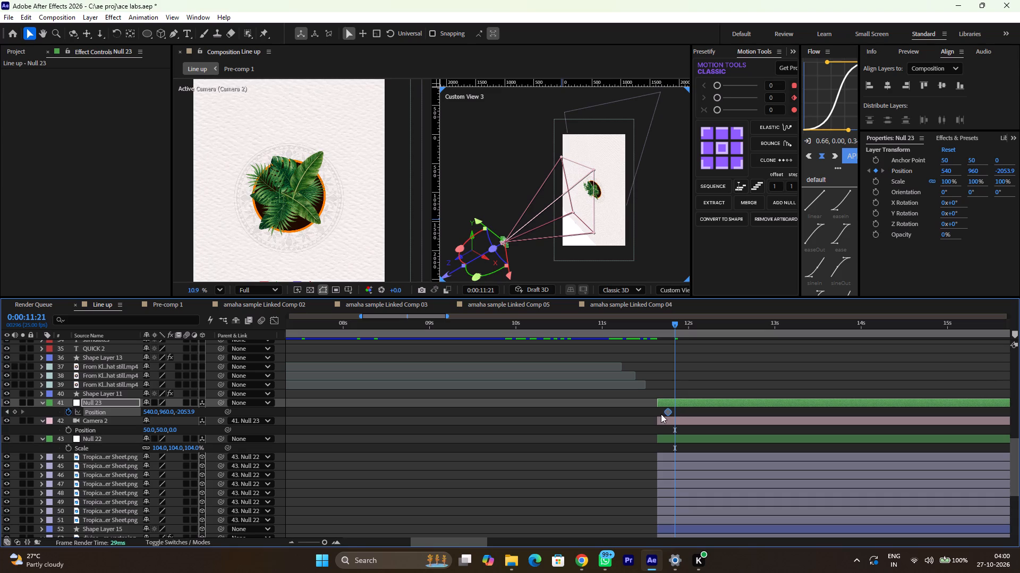
left_click_drag(661, 414, 658, 414)
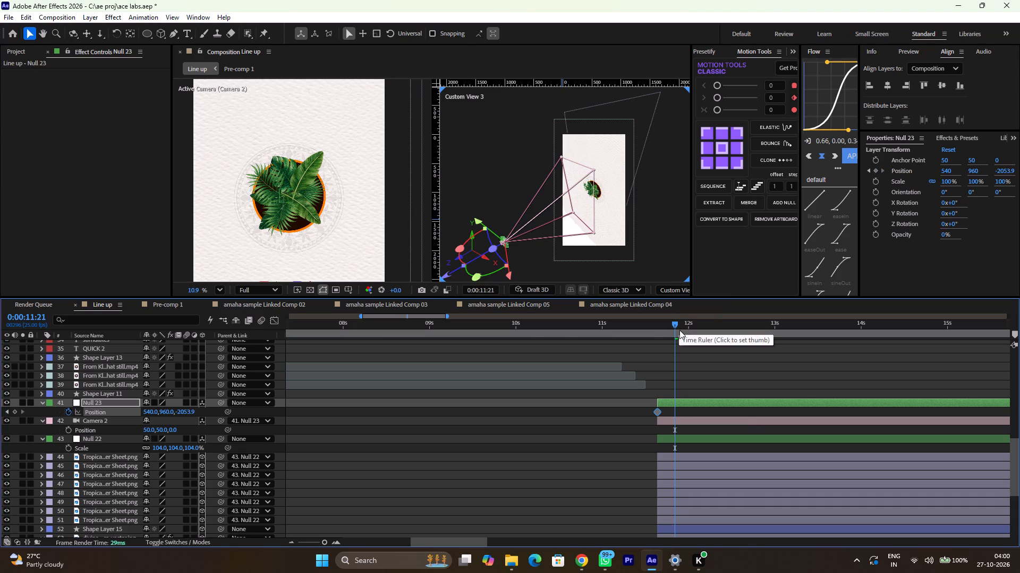
At 0:00:13:10, keyframe a camera push-in by setting the camera null's Z position to -1544.9.
left_click_drag(679, 329, 808, 330)
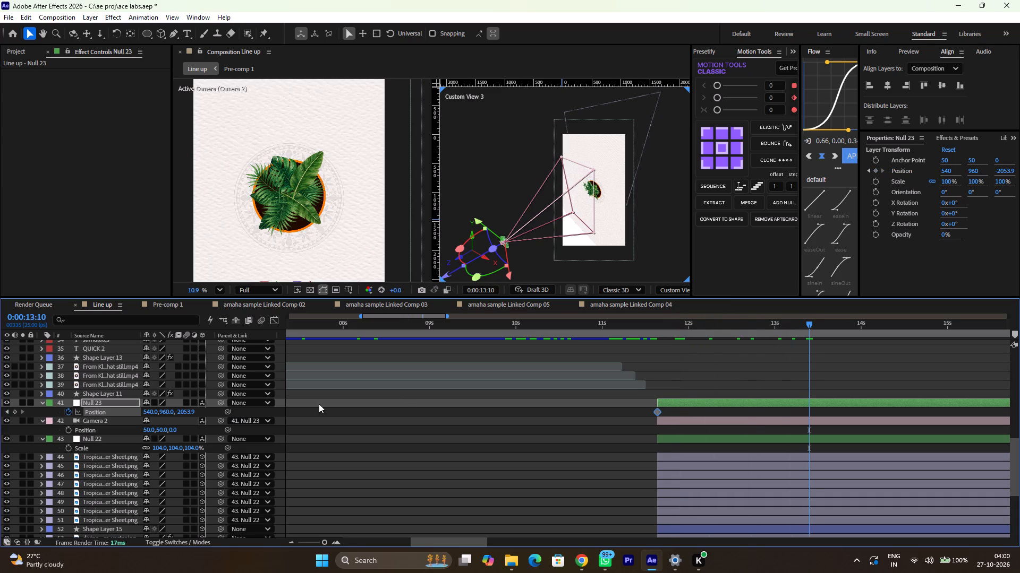
left_click_drag(147, 412, 163, 409)
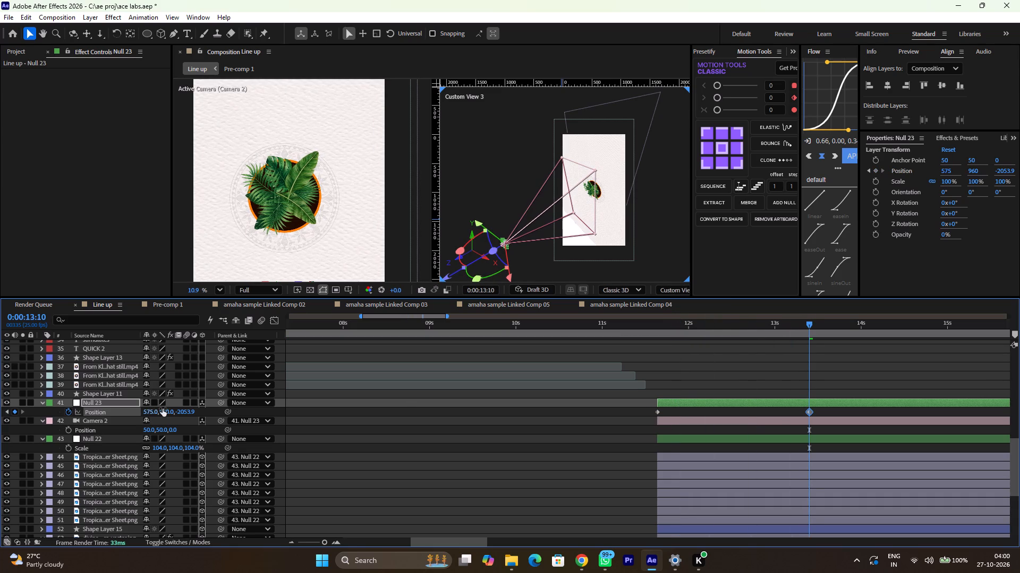
key("ctrl+z")
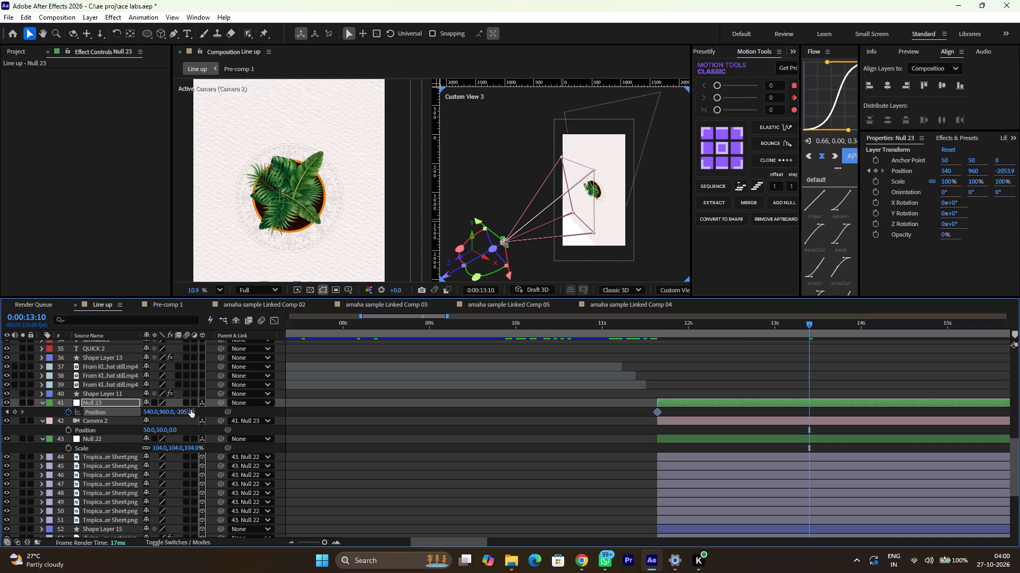
left_click_drag(191, 410, 339, 393)
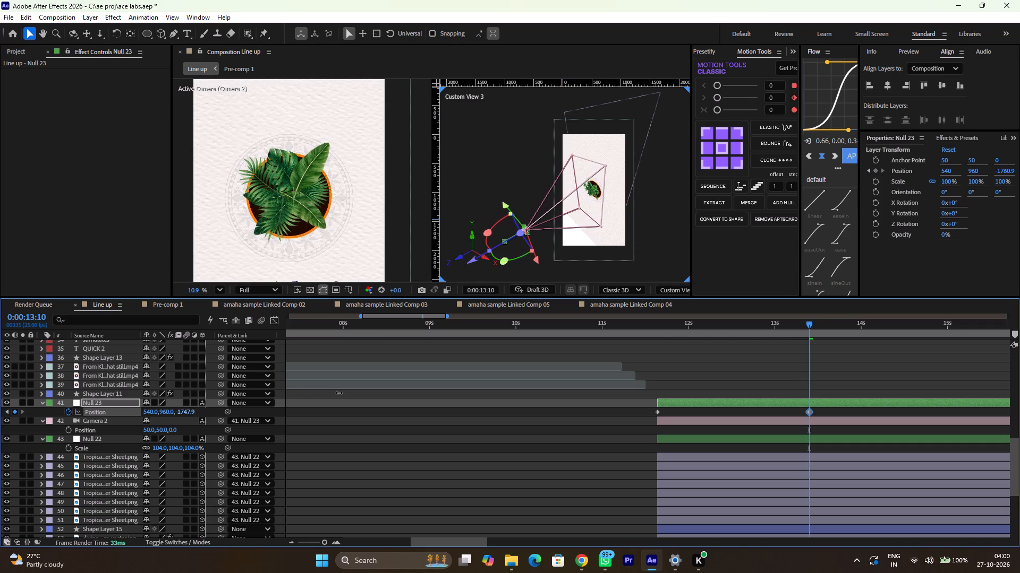
left_click_drag(339, 393, 422, 376)
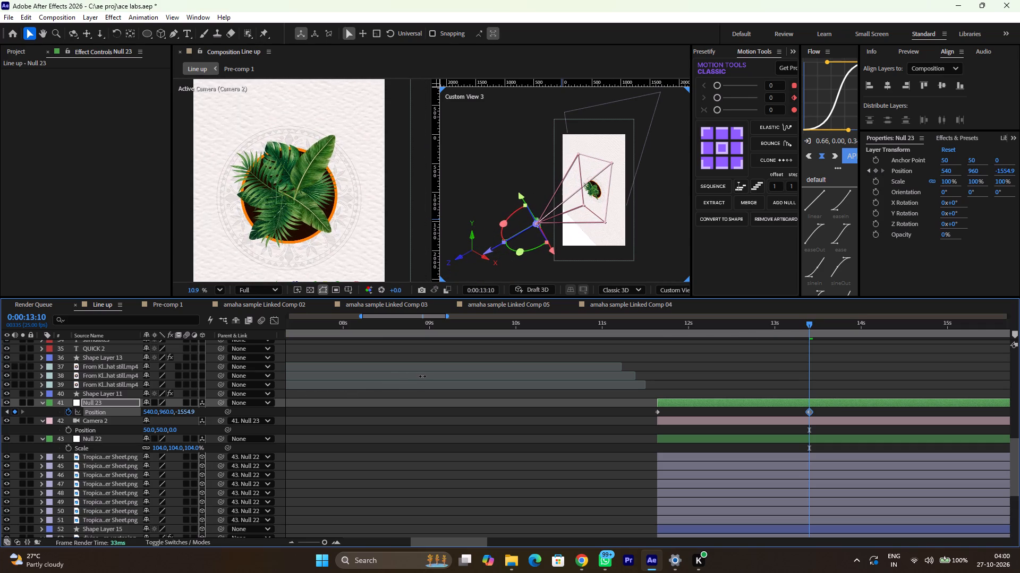
left_click_drag(422, 376, 435, 374)
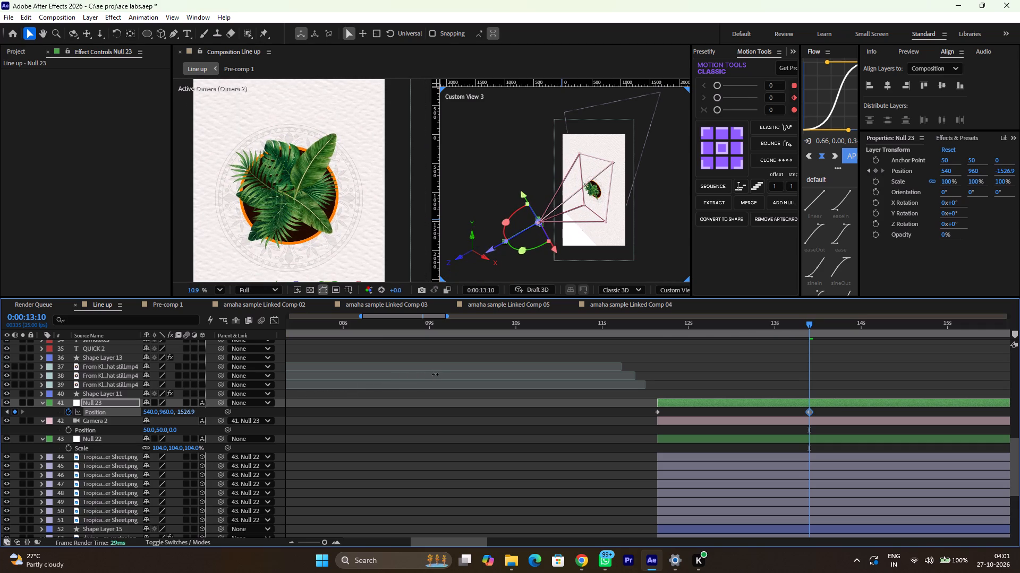
left_click_drag(435, 374, 426, 375)
Add an Orientation keyframe to Null 22, the leaves' parent, and align it with the layer's start at 0:00:11:16.
scroll(293, 172, "down", 4, "ctrl")
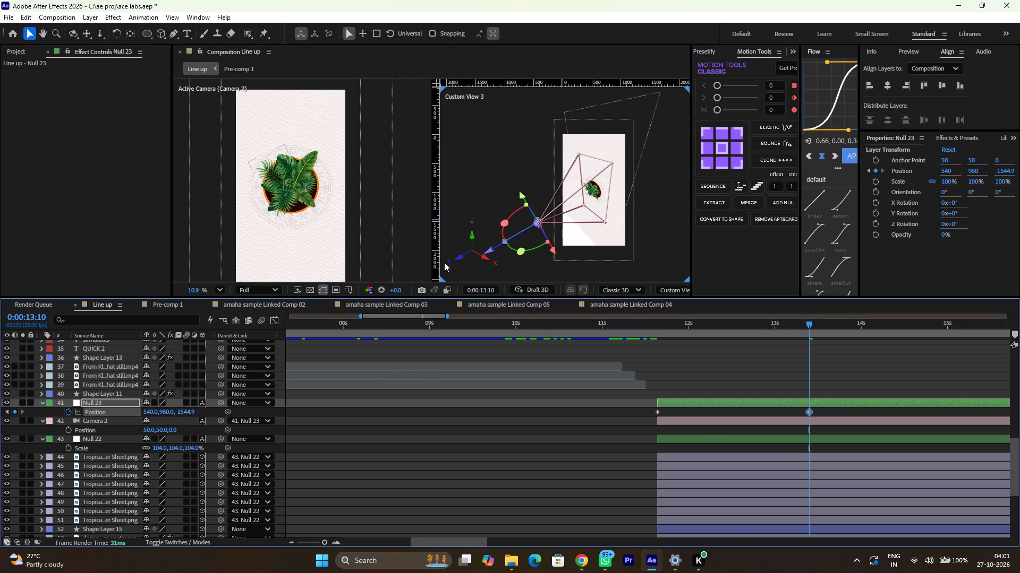
scroll(699, 428, "down", 1)
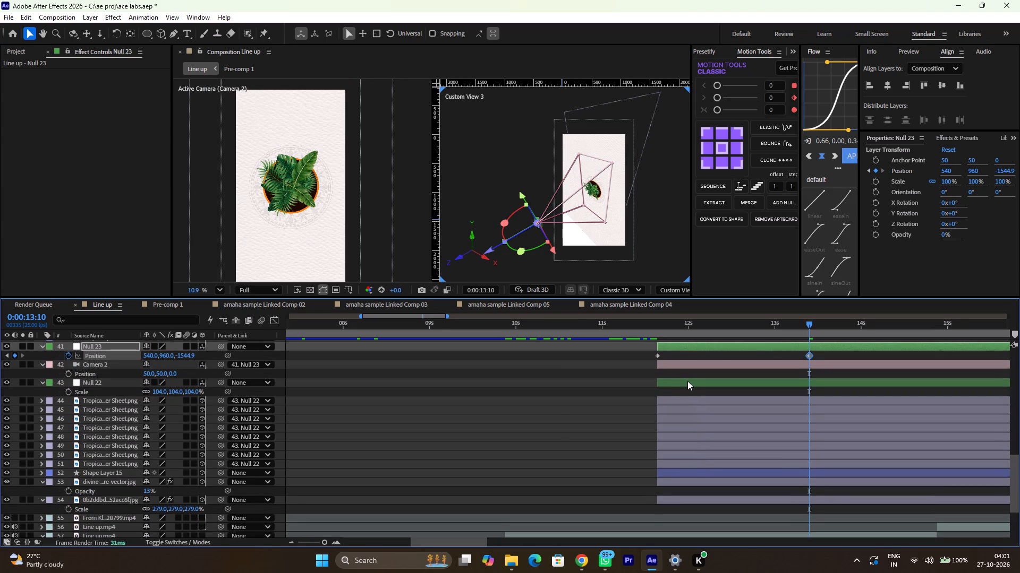
left_click(687, 381)
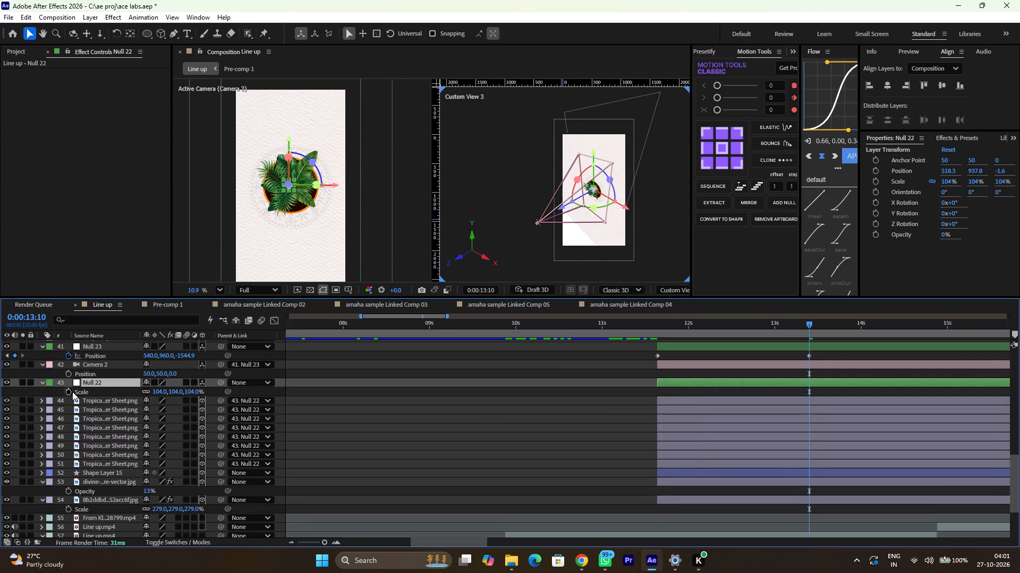
key("r")
left_click(68, 390)
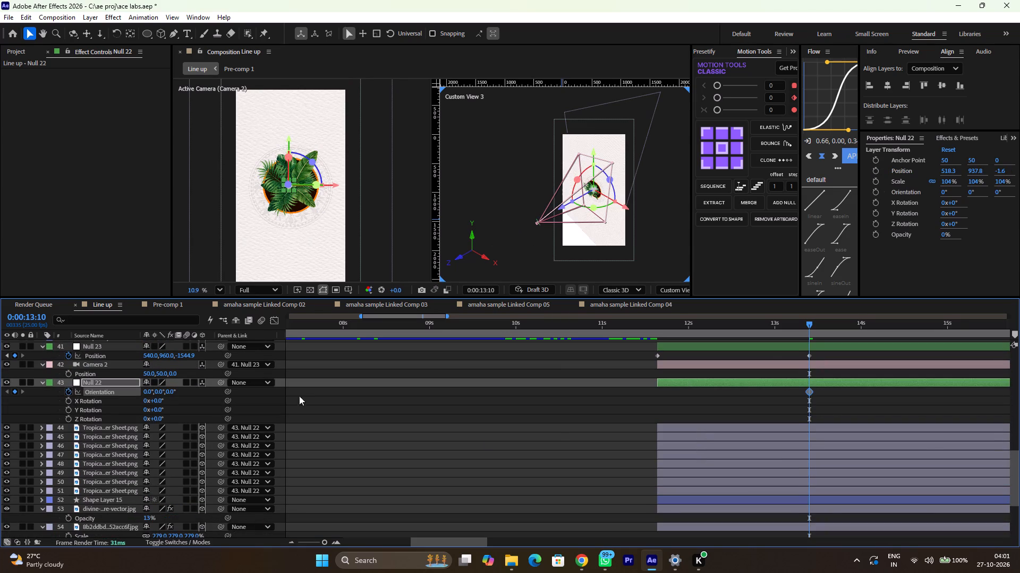
left_click_drag(810, 393, 697, 395)
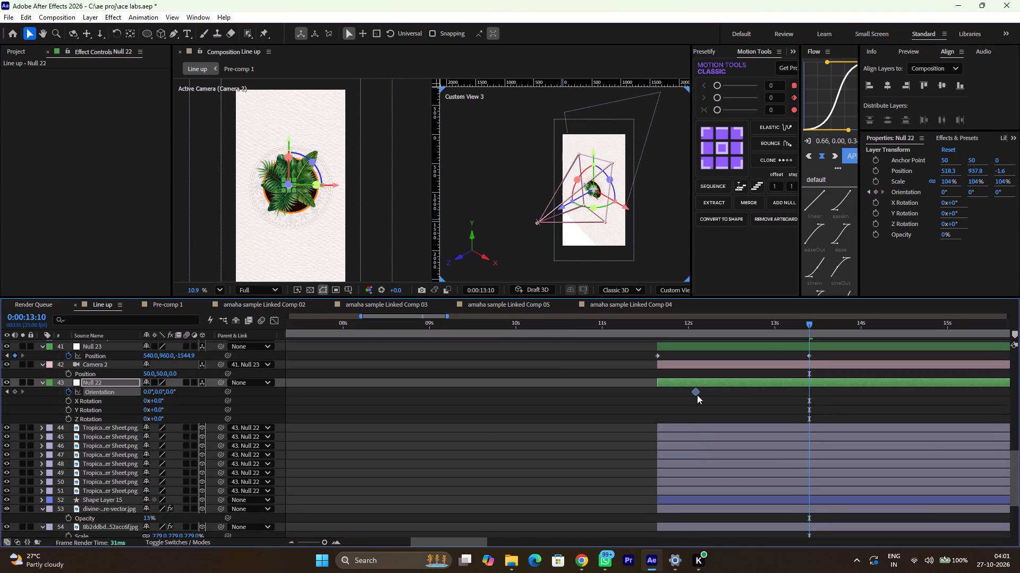
left_click_drag(697, 395, 657, 401)
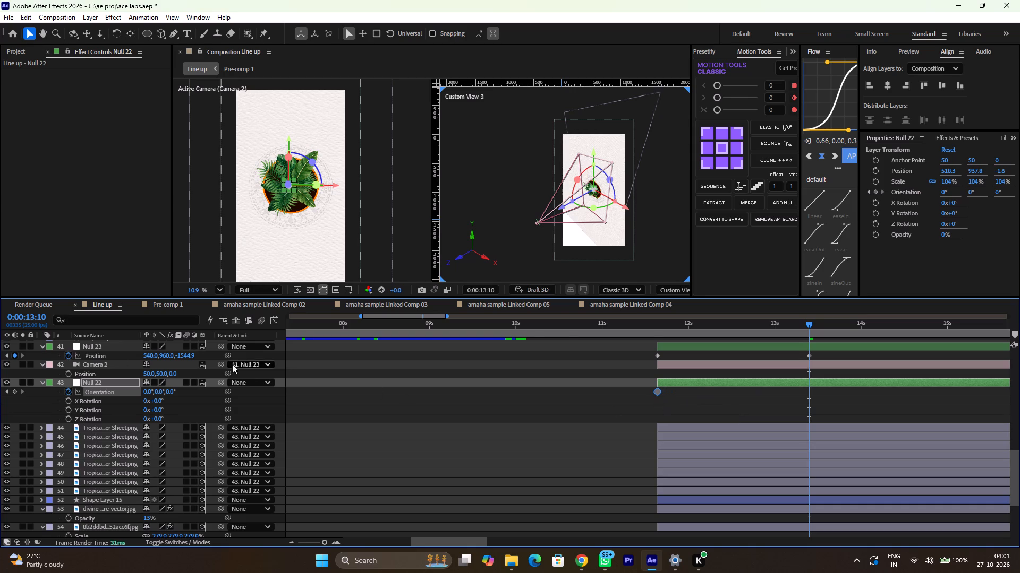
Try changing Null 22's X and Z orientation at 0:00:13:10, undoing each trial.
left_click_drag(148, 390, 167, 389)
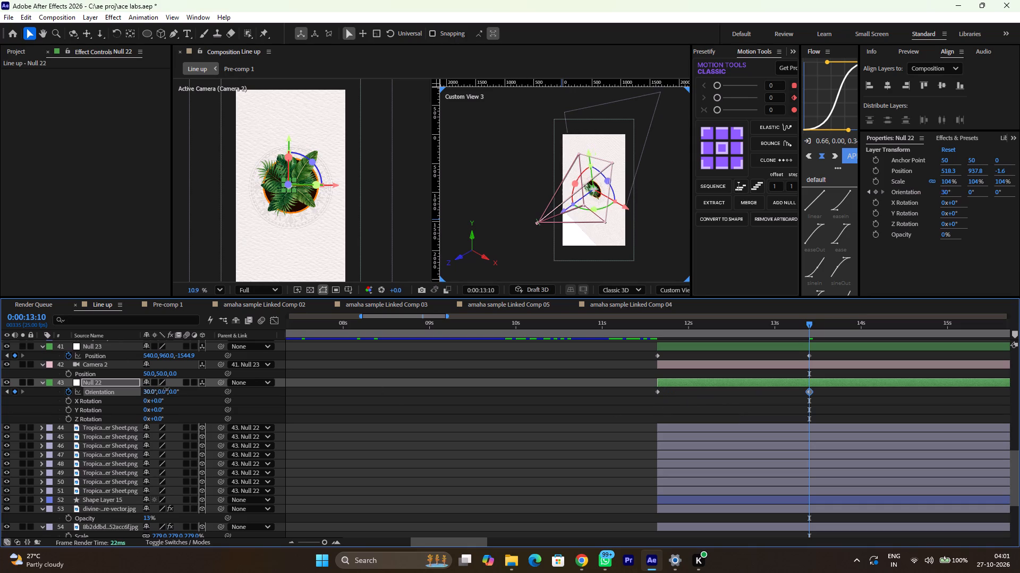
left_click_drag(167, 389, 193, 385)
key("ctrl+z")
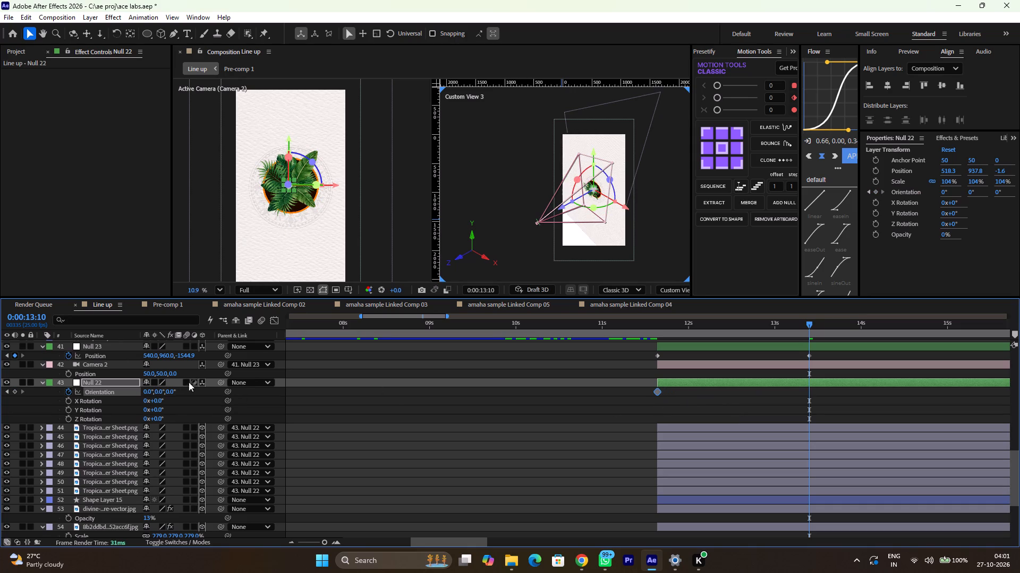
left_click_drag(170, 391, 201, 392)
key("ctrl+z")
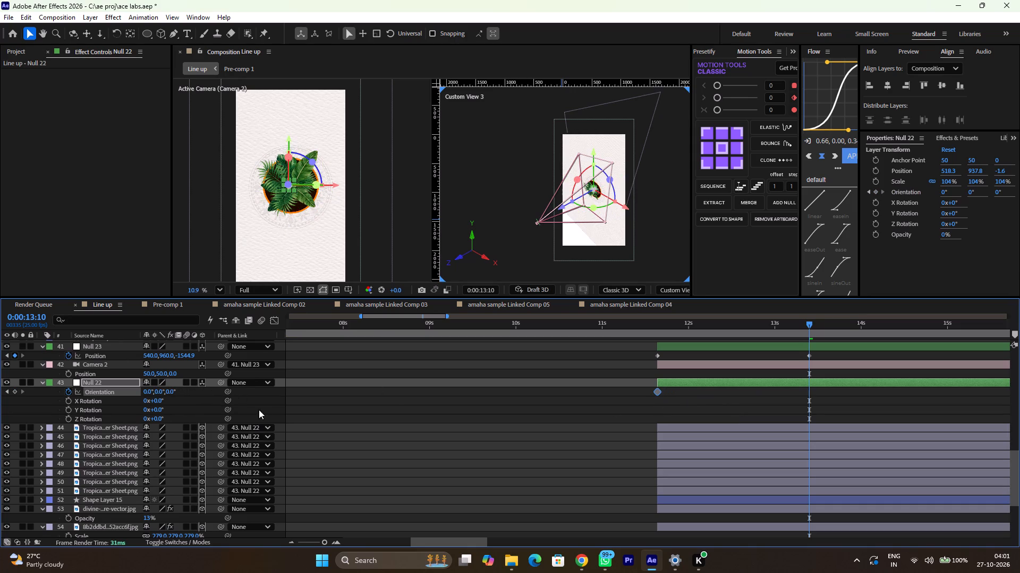
Parent Shape Layer 15, the circle behind the leaves, to Null 22.
left_click(130, 455)
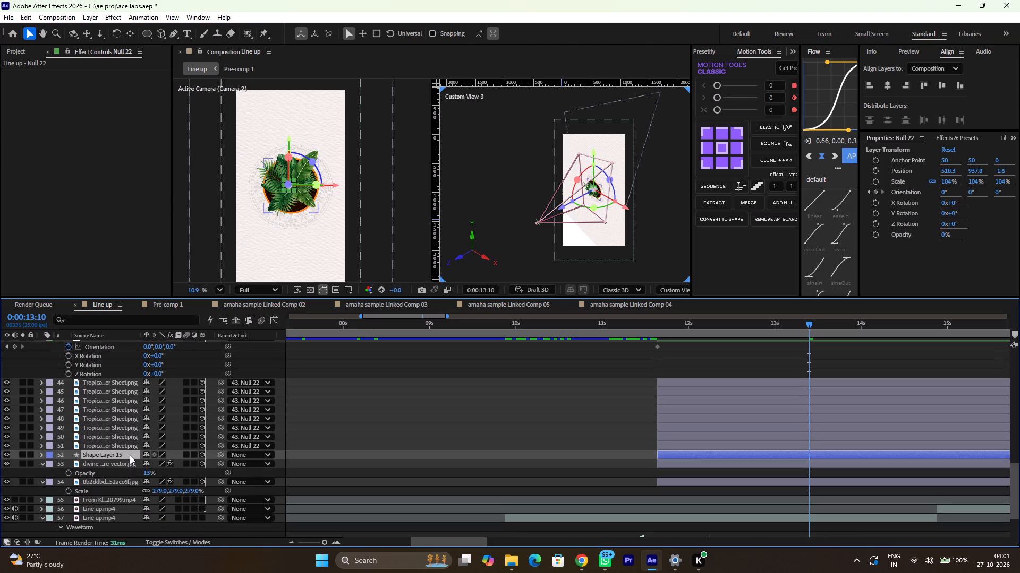
left_click(246, 454)
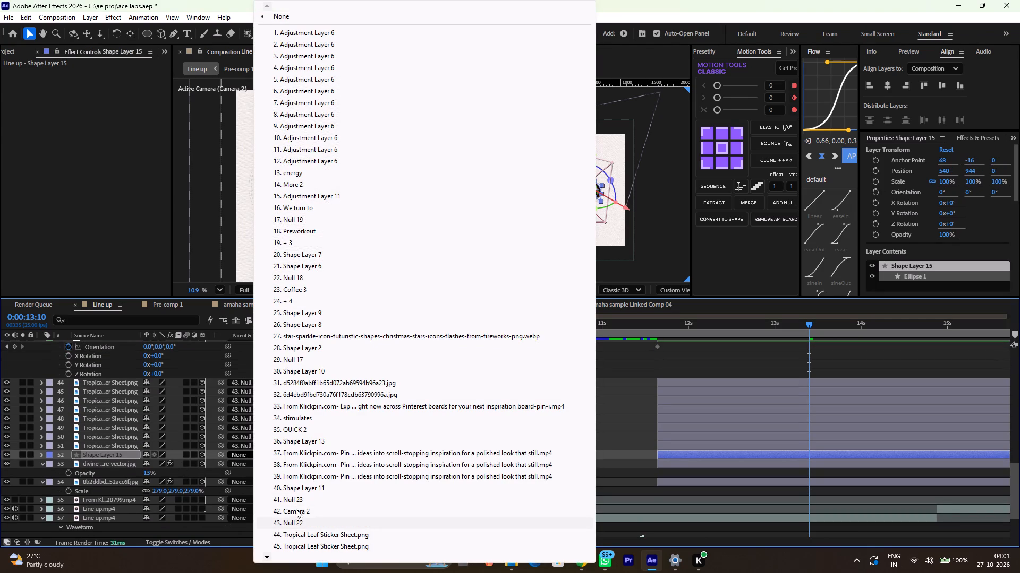
left_click(299, 522)
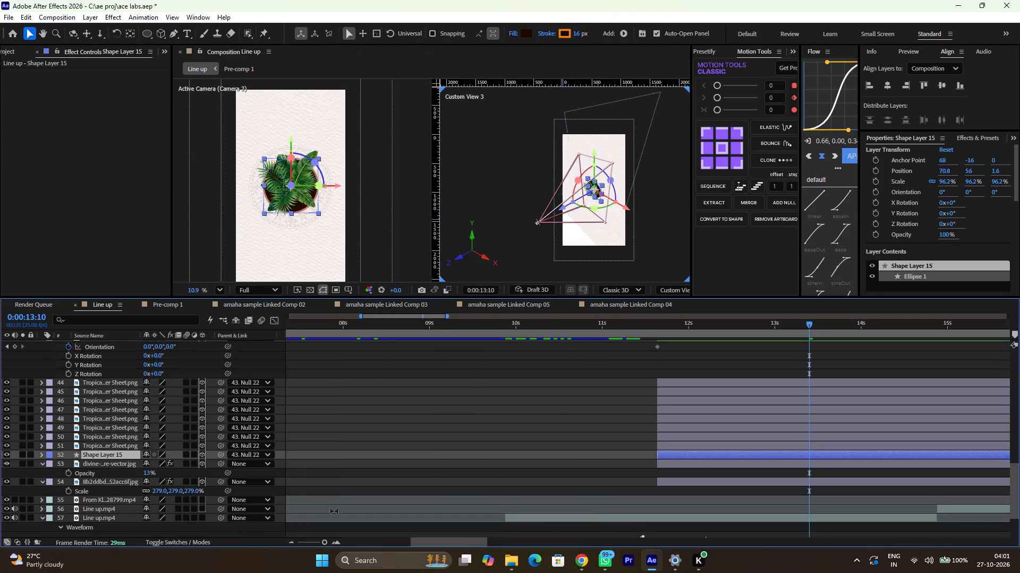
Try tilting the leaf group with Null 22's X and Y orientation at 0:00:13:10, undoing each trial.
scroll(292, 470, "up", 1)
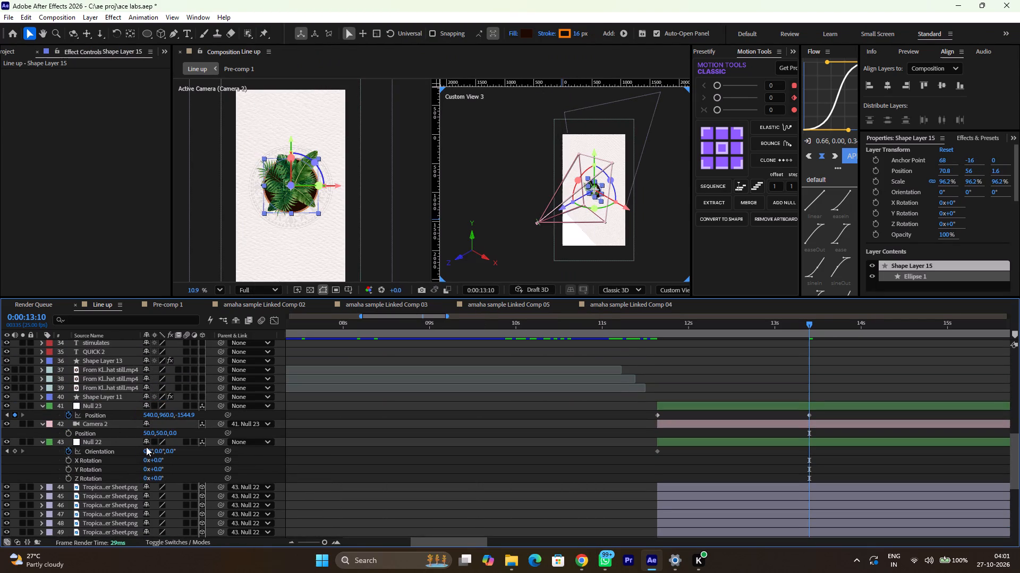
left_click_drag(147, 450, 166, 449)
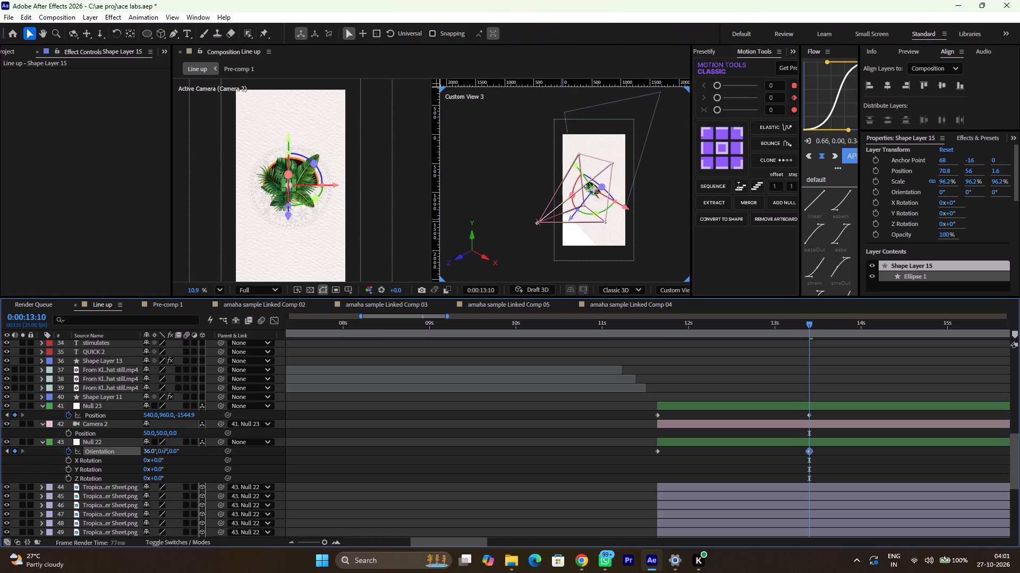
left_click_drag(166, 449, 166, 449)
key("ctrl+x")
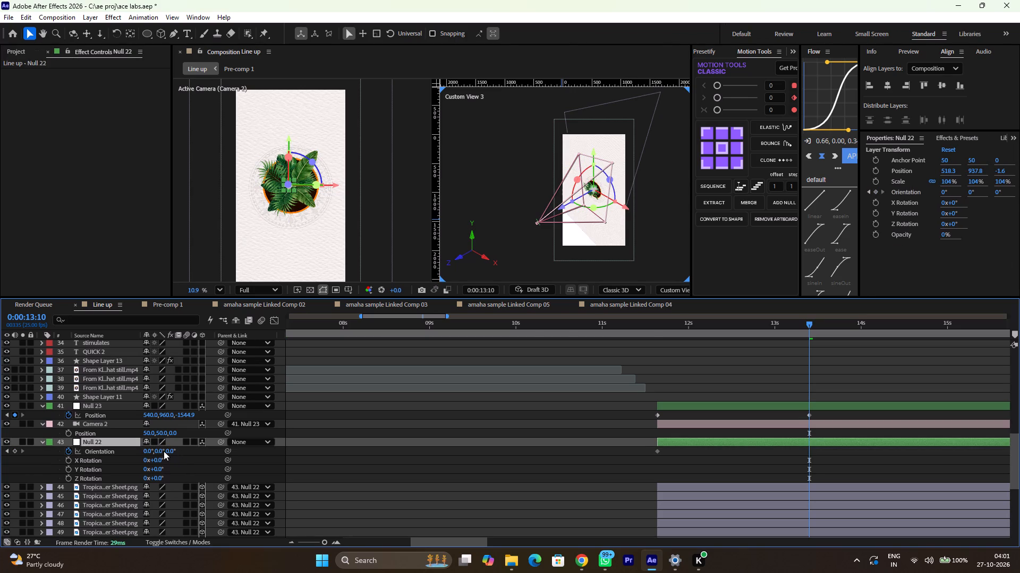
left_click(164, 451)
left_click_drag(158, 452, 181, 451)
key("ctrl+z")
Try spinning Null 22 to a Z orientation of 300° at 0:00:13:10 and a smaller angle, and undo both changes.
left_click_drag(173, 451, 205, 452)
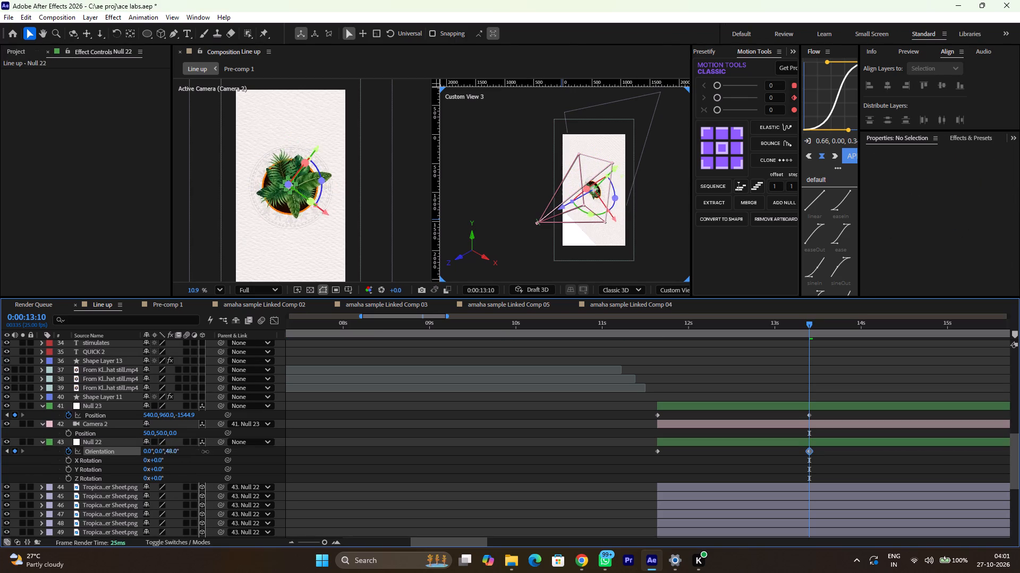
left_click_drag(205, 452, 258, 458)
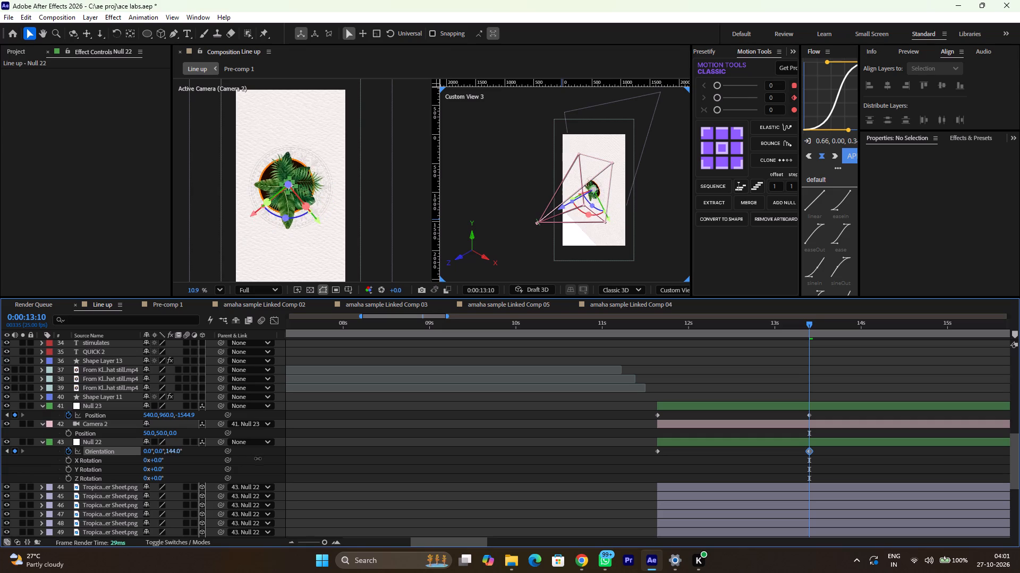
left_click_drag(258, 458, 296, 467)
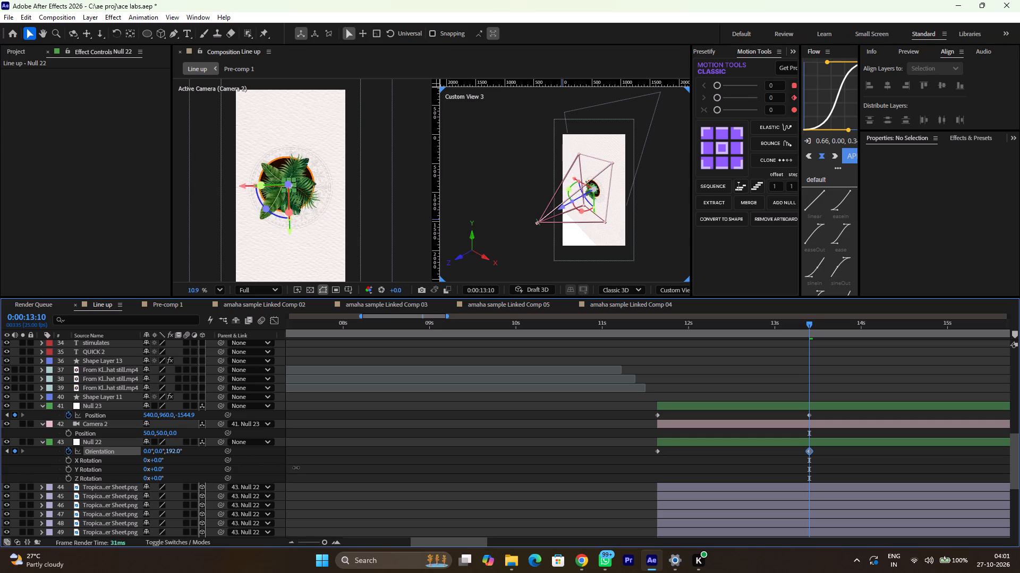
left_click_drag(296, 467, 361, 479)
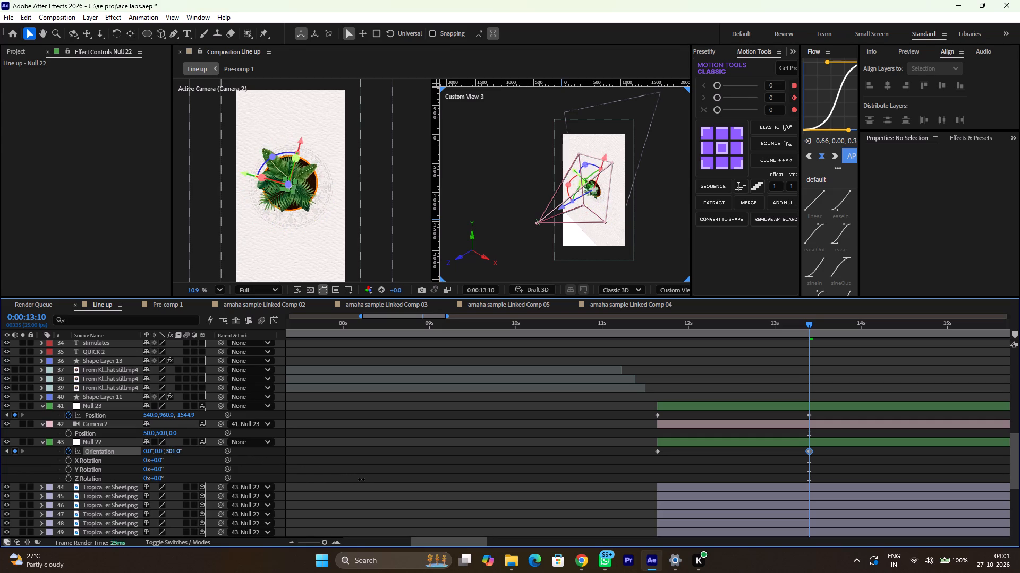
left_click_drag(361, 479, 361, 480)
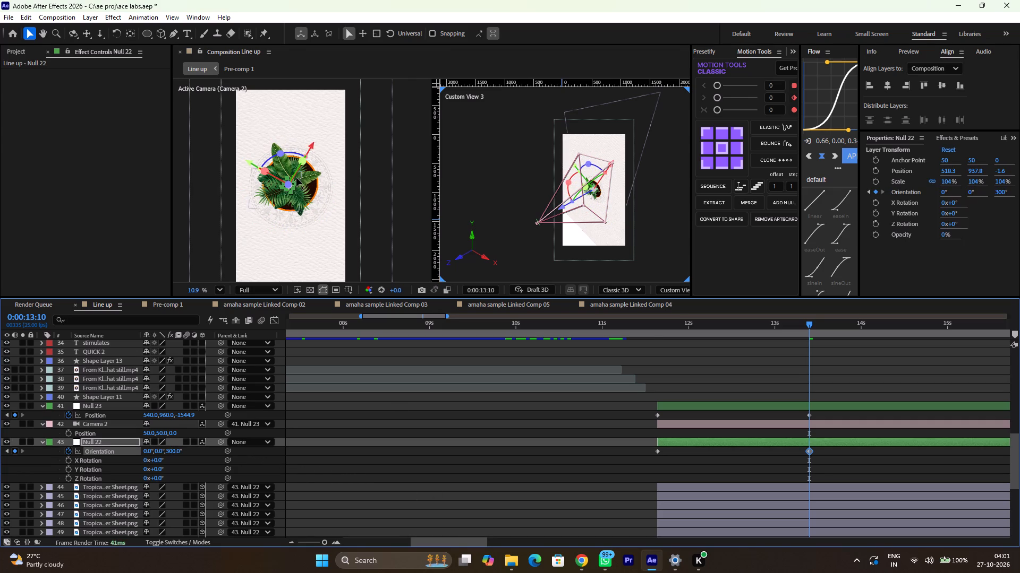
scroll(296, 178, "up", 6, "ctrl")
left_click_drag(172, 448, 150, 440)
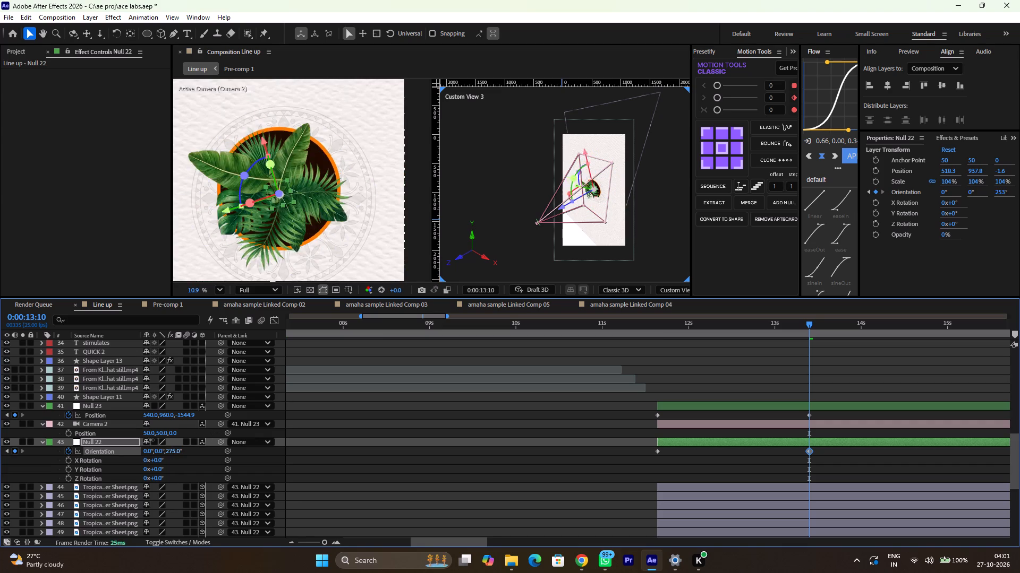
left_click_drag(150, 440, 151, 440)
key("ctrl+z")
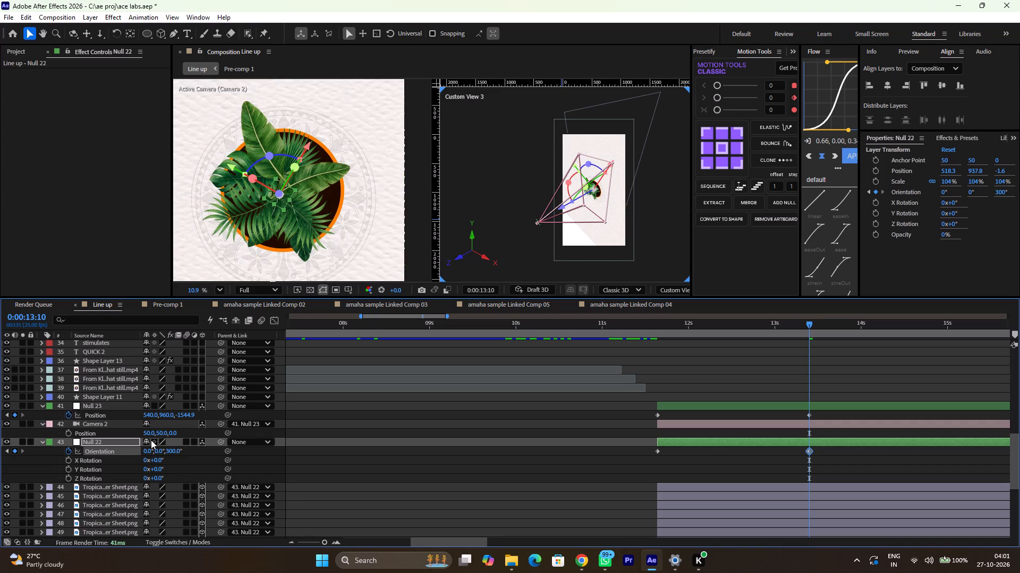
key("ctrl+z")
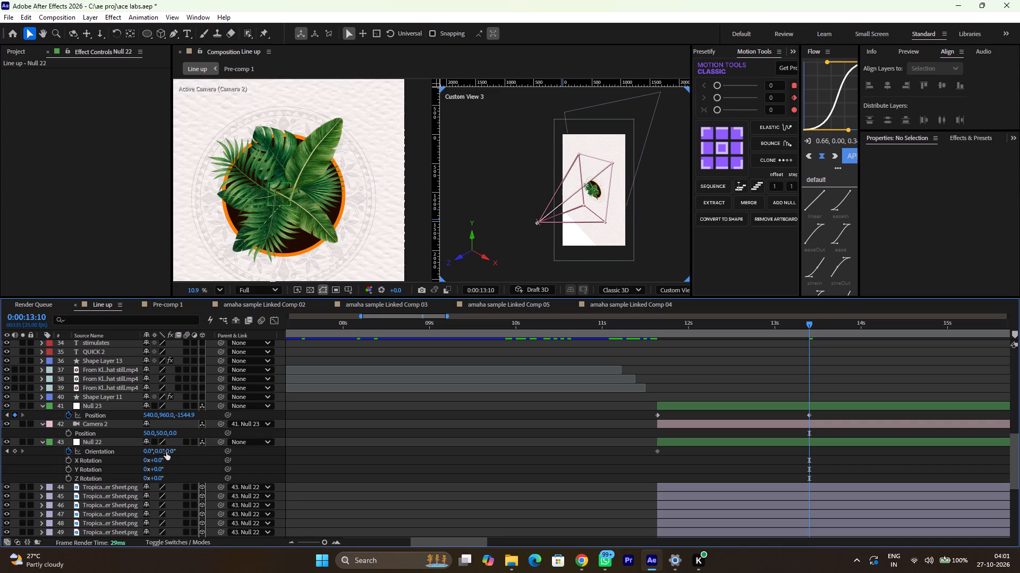
Keyframe Null 22's Orientation at 0° at 0:00:13:10 and set the 0:00:11:16 keyframe's Z orientation to 200°.
left_click(15, 450)
left_click(7, 448)
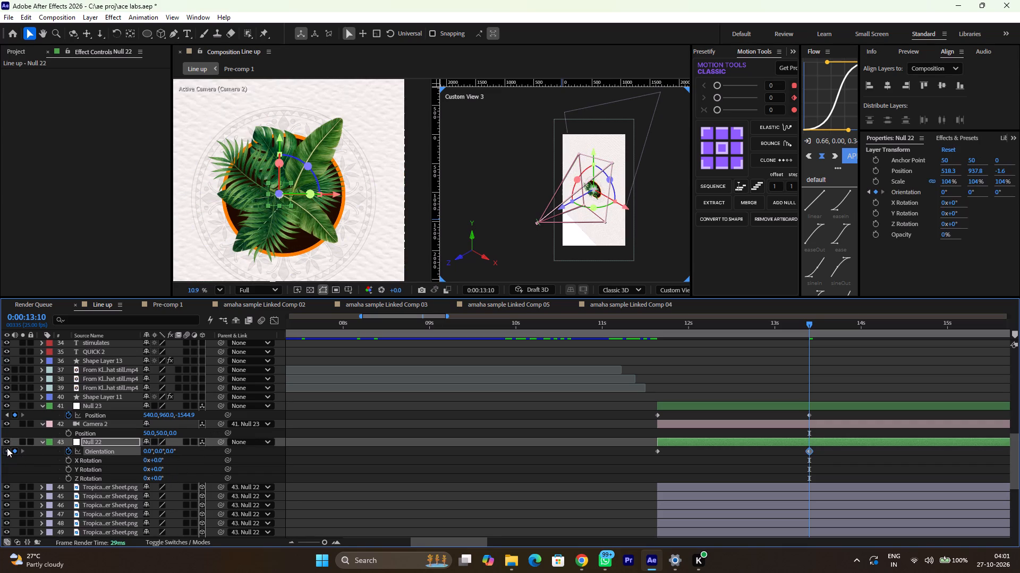
left_click(166, 451)
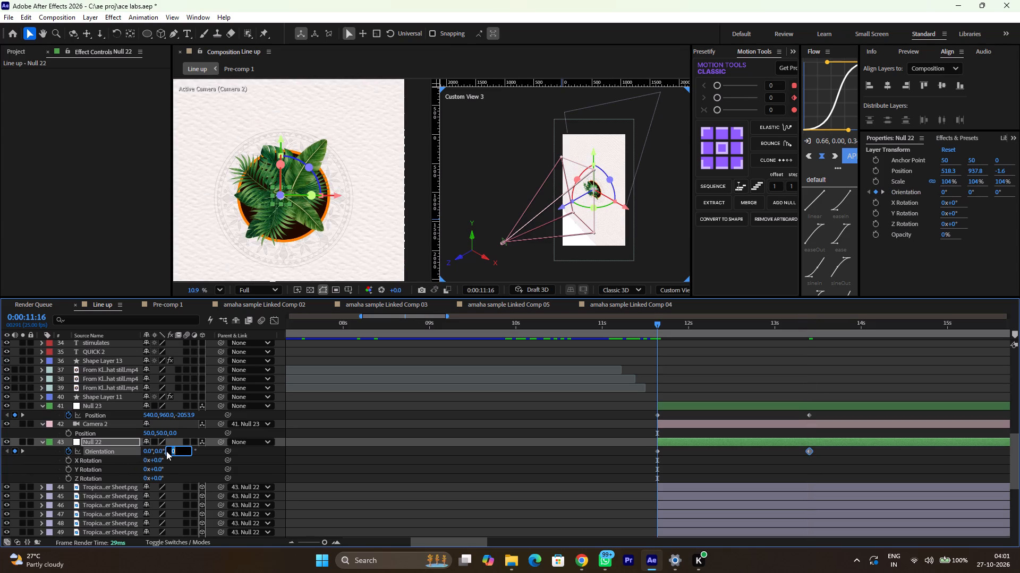
type("200")
key("Return")
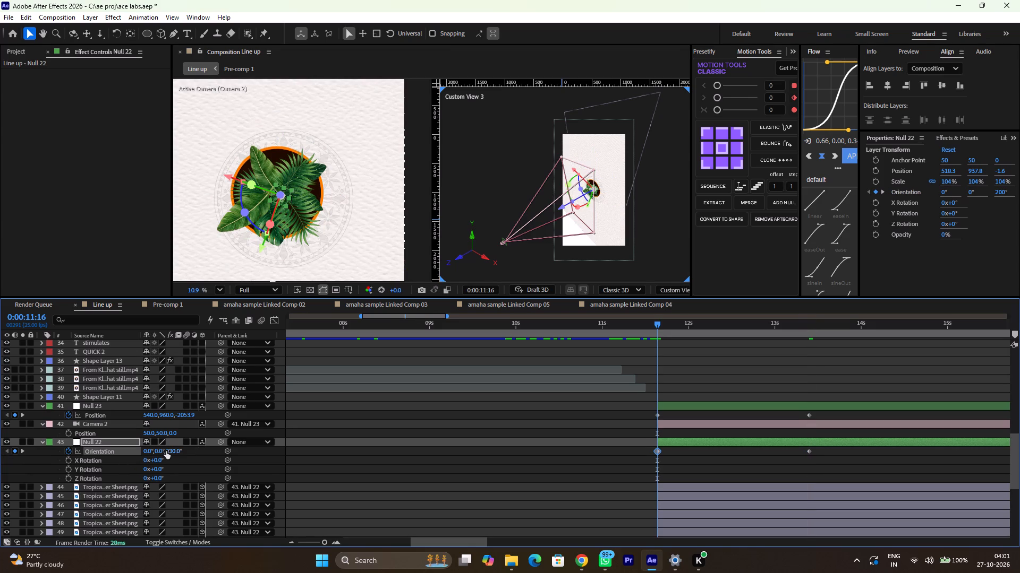
Apply the current Flow easing curve to both of Null 22's Orientation keyframes and preview the leaf rotation from 0:00:11:01.
left_click_drag(818, 463, 710, 452)
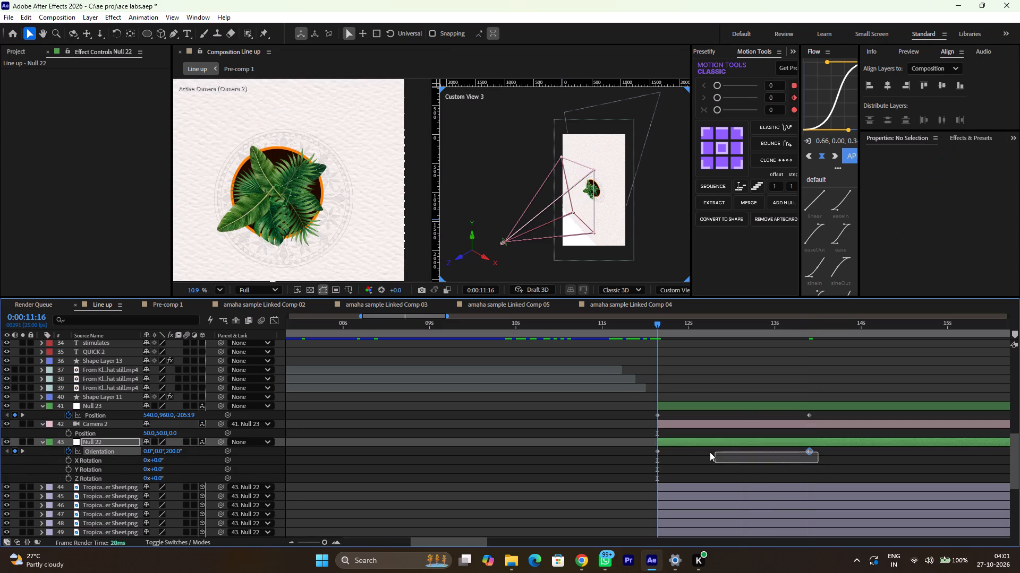
left_click_drag(710, 452, 642, 438)
left_click(853, 152)
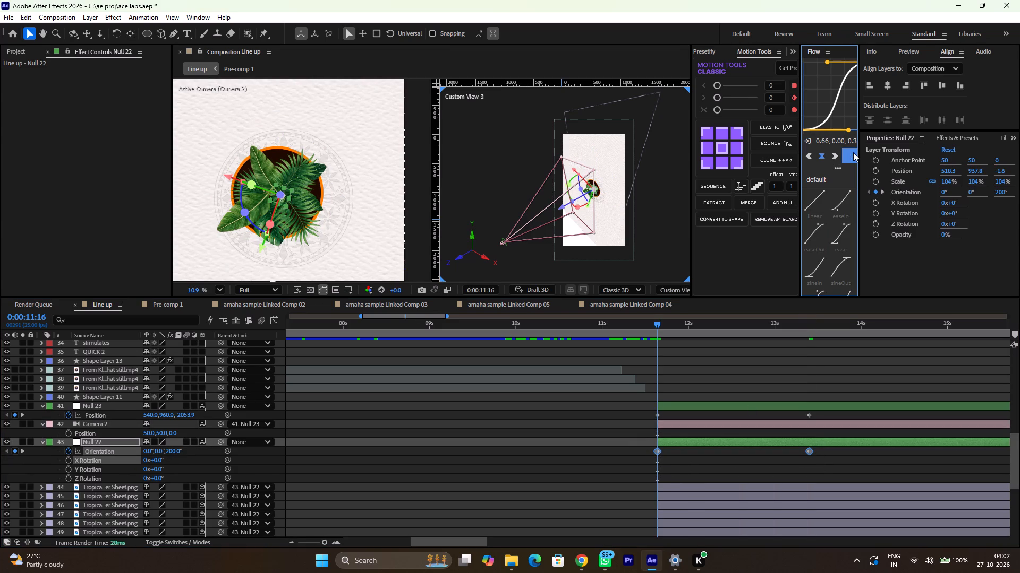
left_click_drag(655, 325, 826, 320)
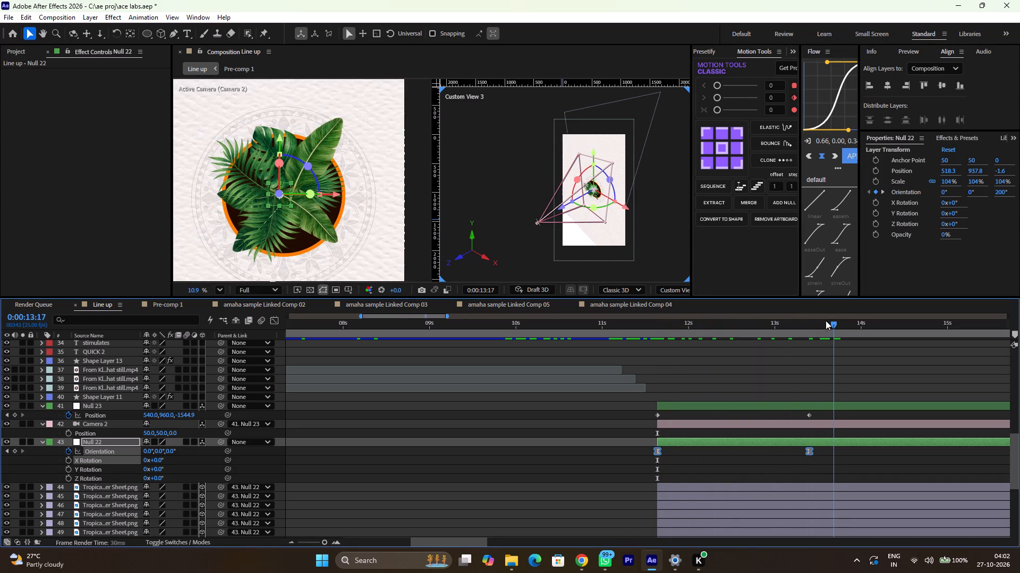
left_click_drag(826, 320, 605, 340)
key("space")
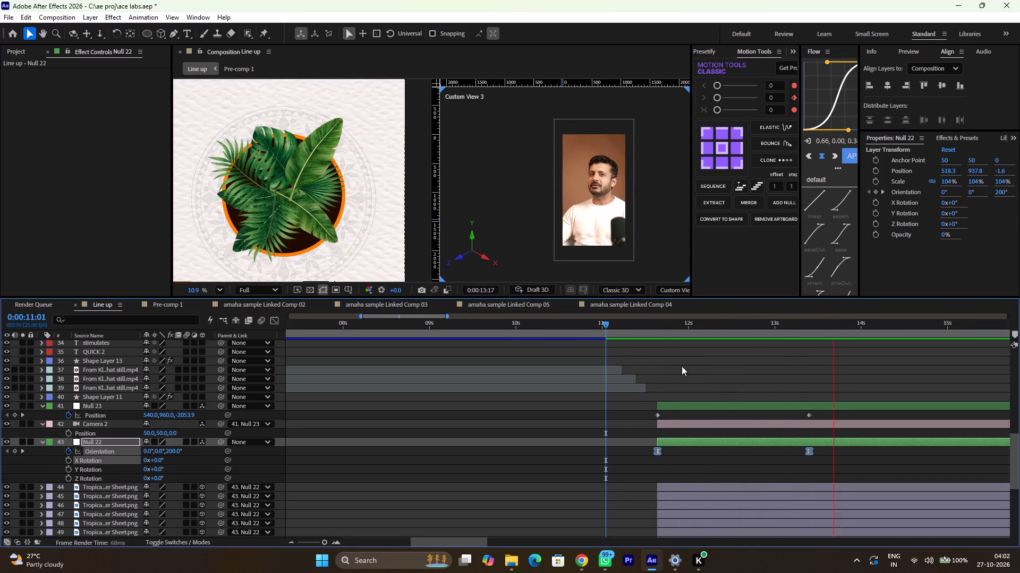
key("space")
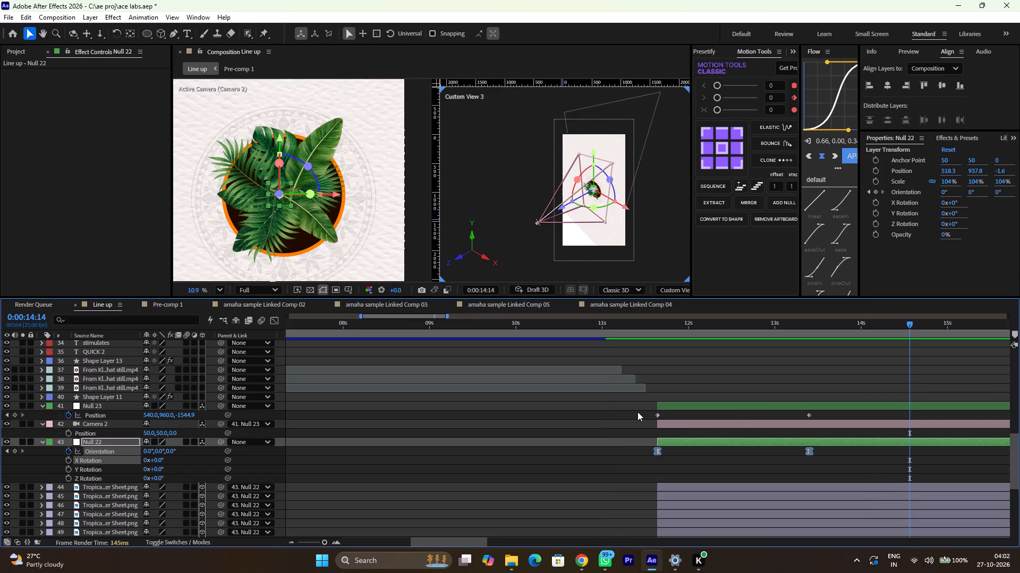
Apply the current Flow easing curve to both Position keyframes of Null 23 and preview the camera push-in from 0:00:11:15.
left_click_drag(637, 412, 830, 410)
left_click(846, 157)
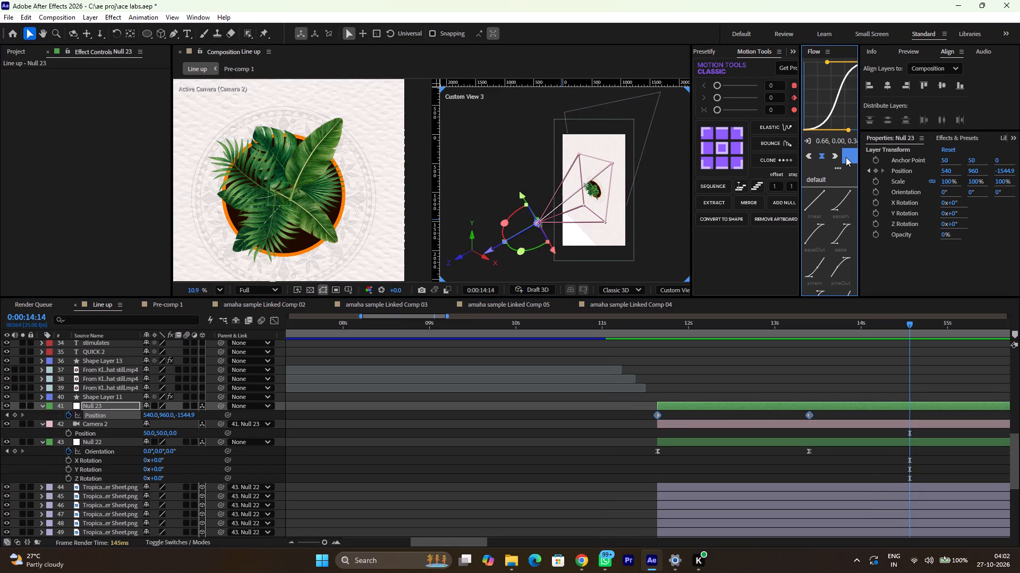
left_click(653, 324)
key("space")
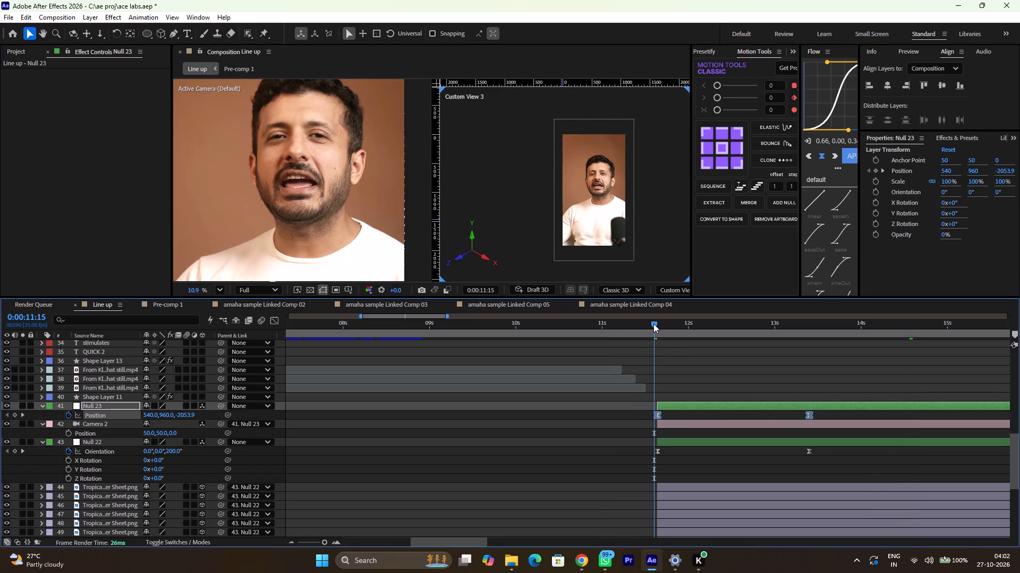
key("space")
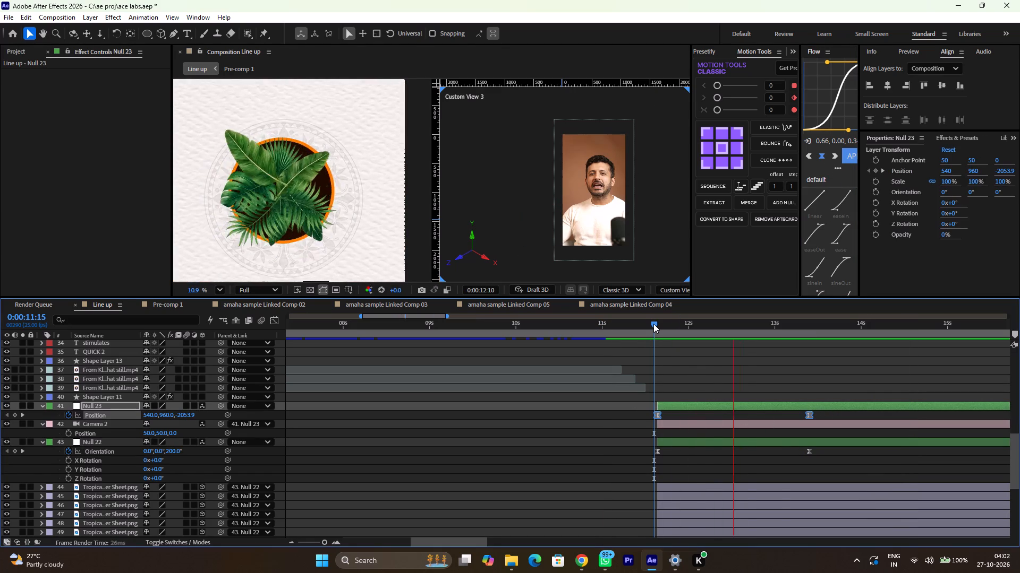
key("space")
key("space")
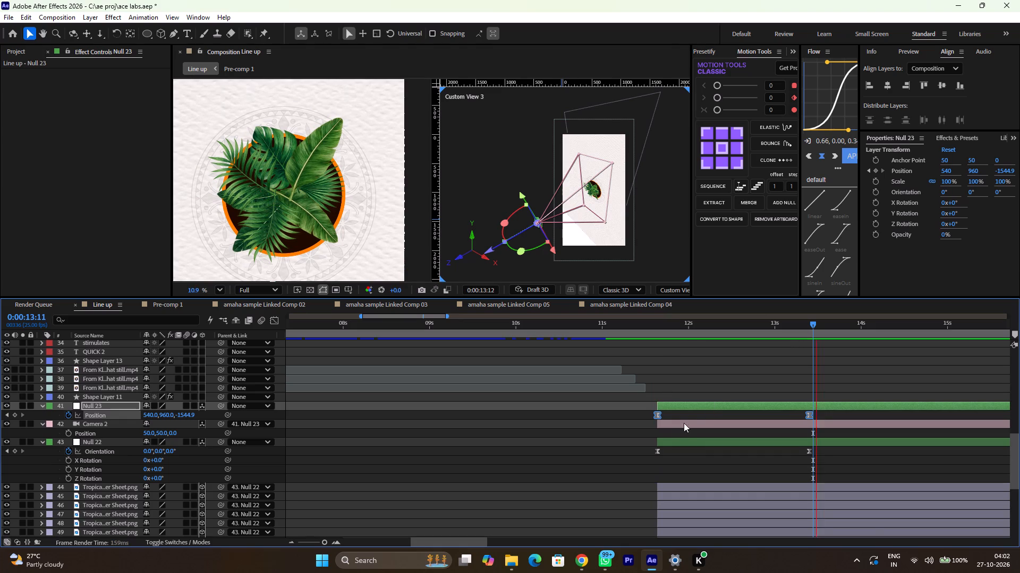
In the speed graph of Null 23's Position, shorten the 0:00:11:16 keyframe's outgoing influence to about 30%.
key("space")
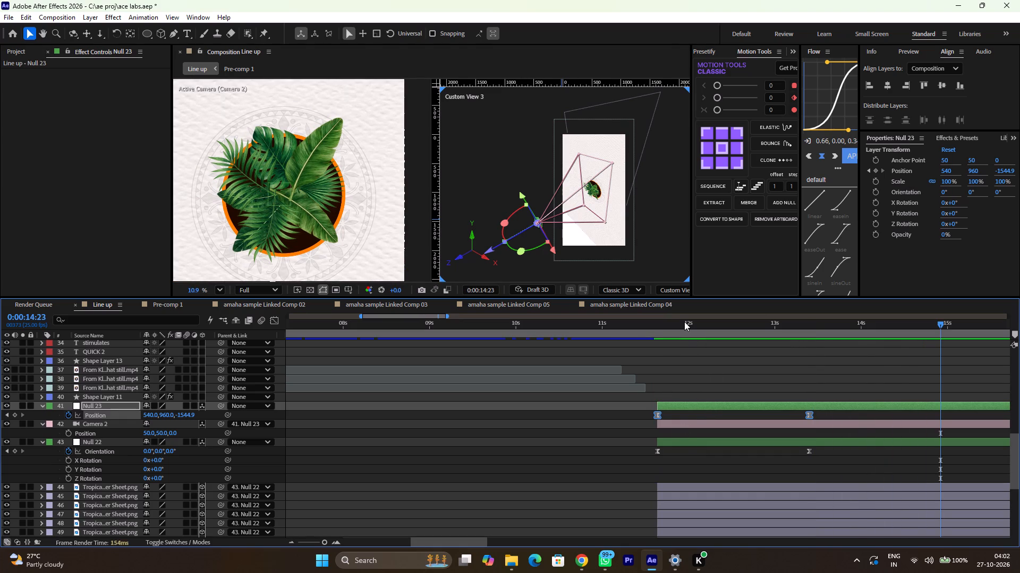
left_click(684, 322)
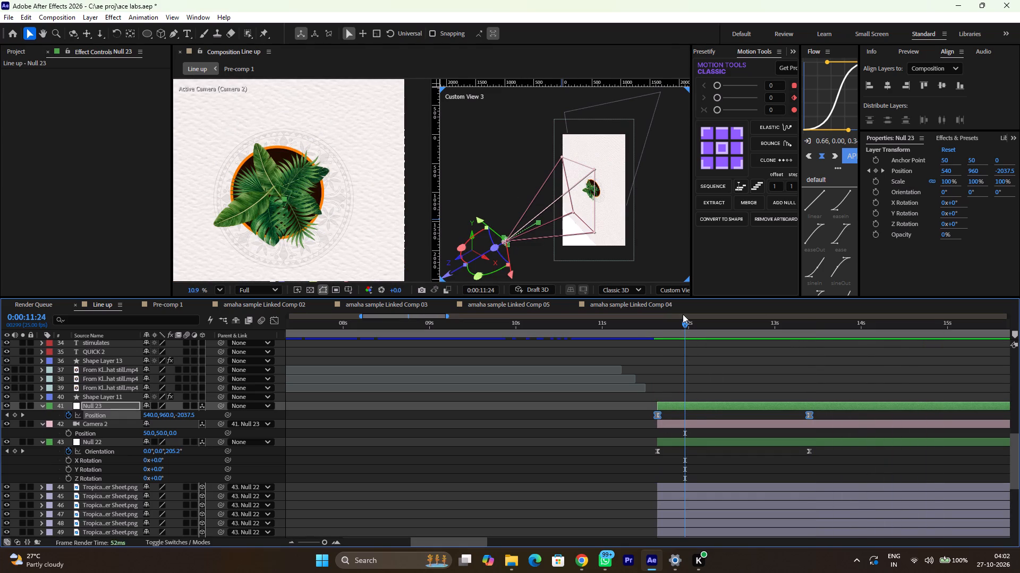
left_click(274, 321)
left_click_drag(686, 320, 674, 322)
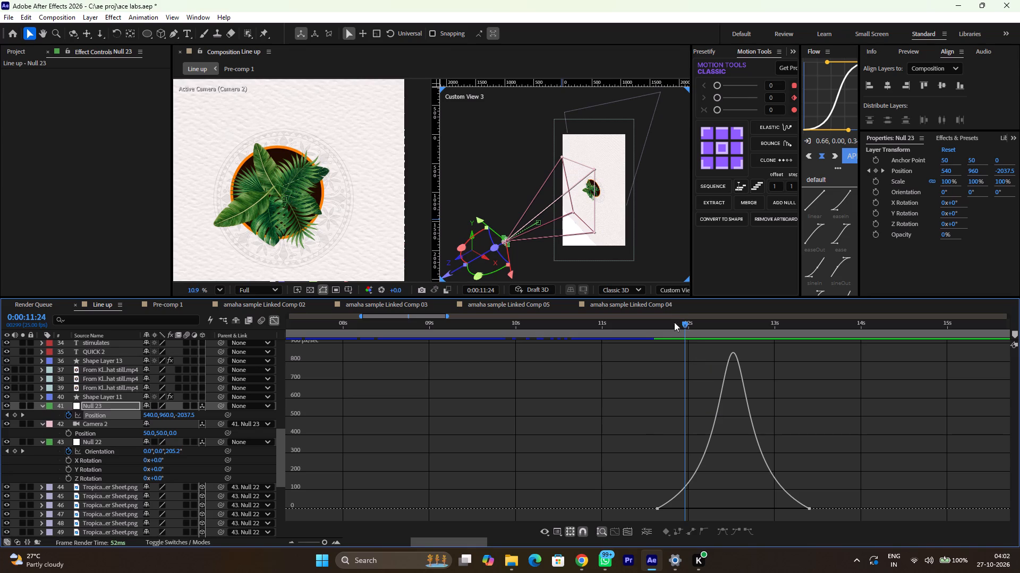
left_click_drag(674, 322, 663, 326)
key("space")
key("space")
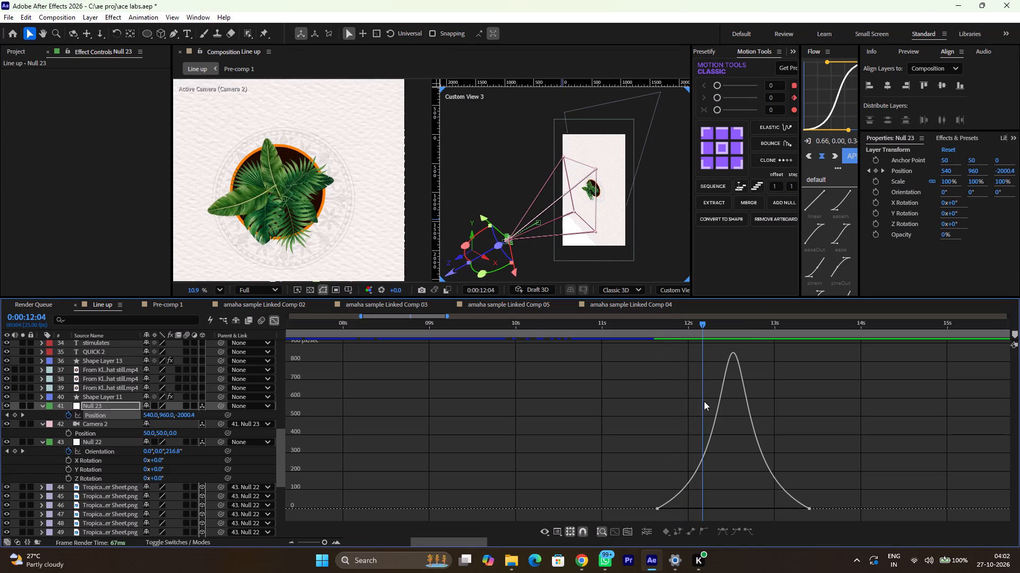
left_click(656, 509)
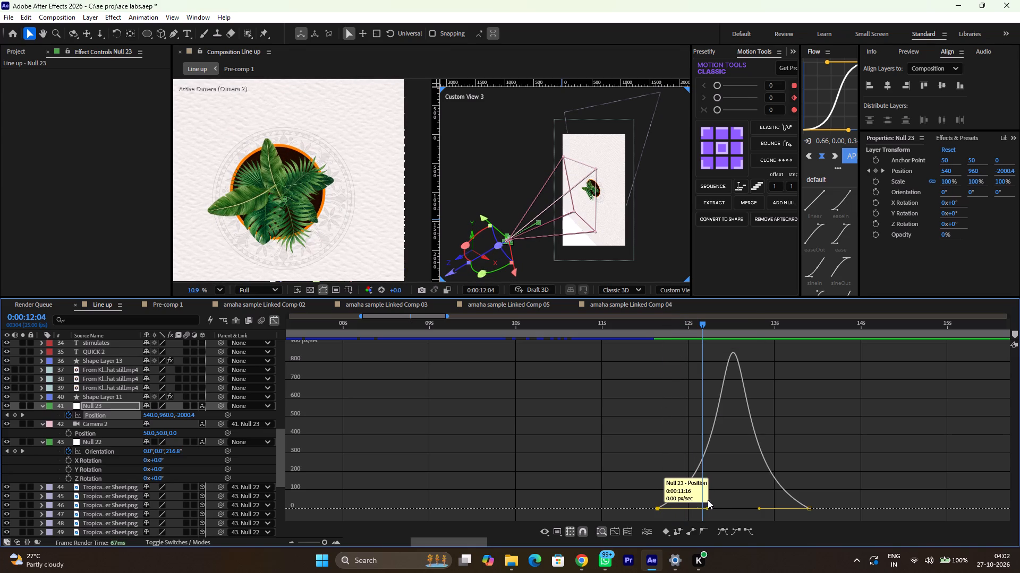
left_click_drag(707, 509, 682, 508)
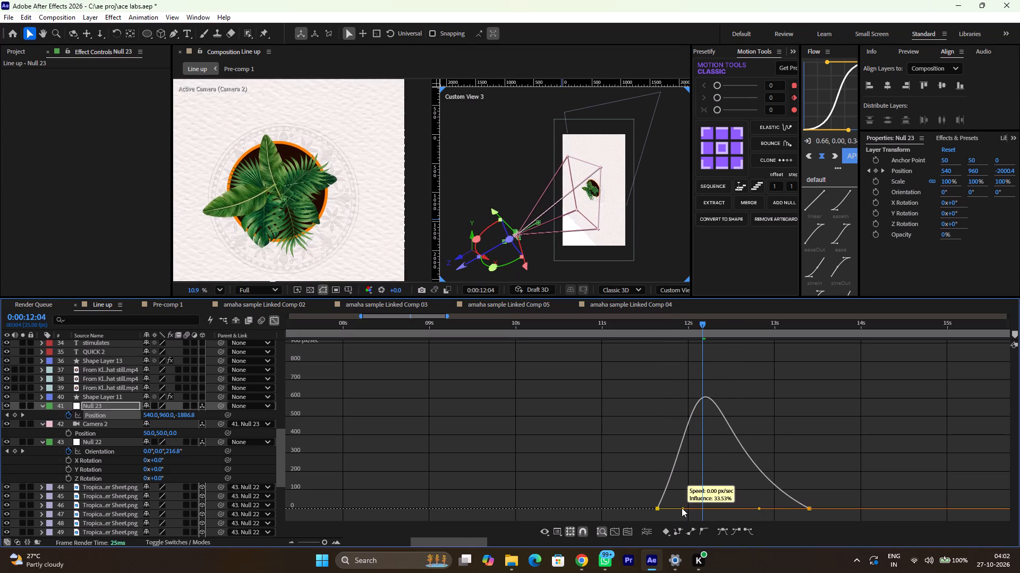
left_click_drag(682, 508, 679, 508)
Move Null 23's ending Position keyframe to about 0:00:14:14 in the speed graph and lengthen its incoming influence to the maximum.
left_click(806, 507)
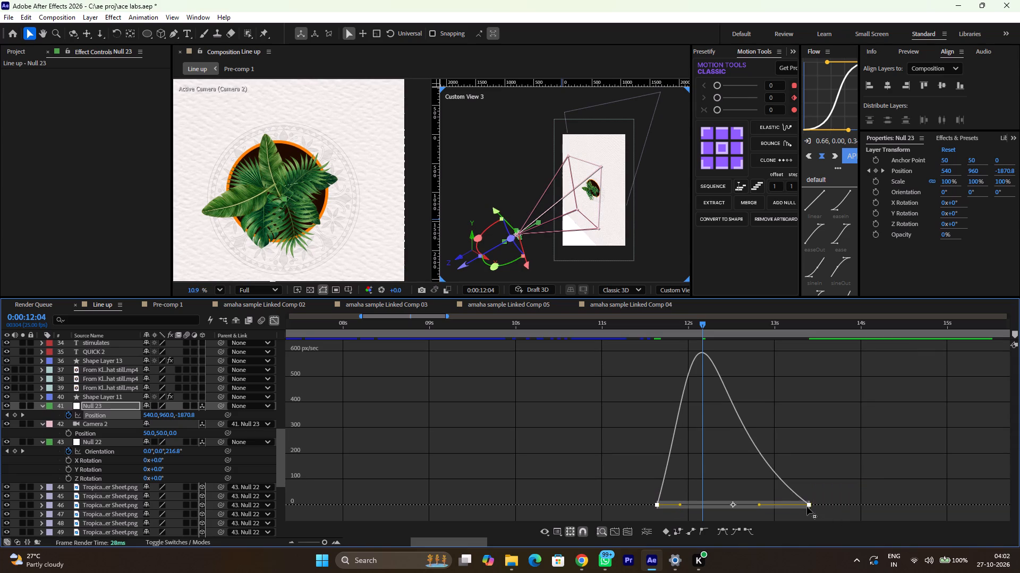
left_click(813, 496)
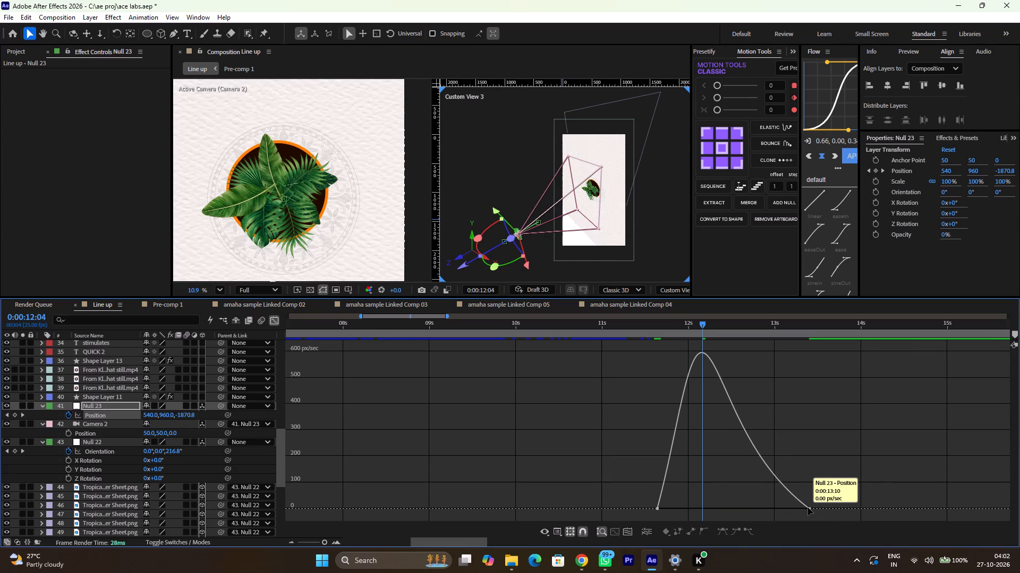
left_click(808, 508)
left_click_drag(809, 508, 823, 508, "shift")
left_click(809, 507)
left_click_drag(809, 509, 905, 511)
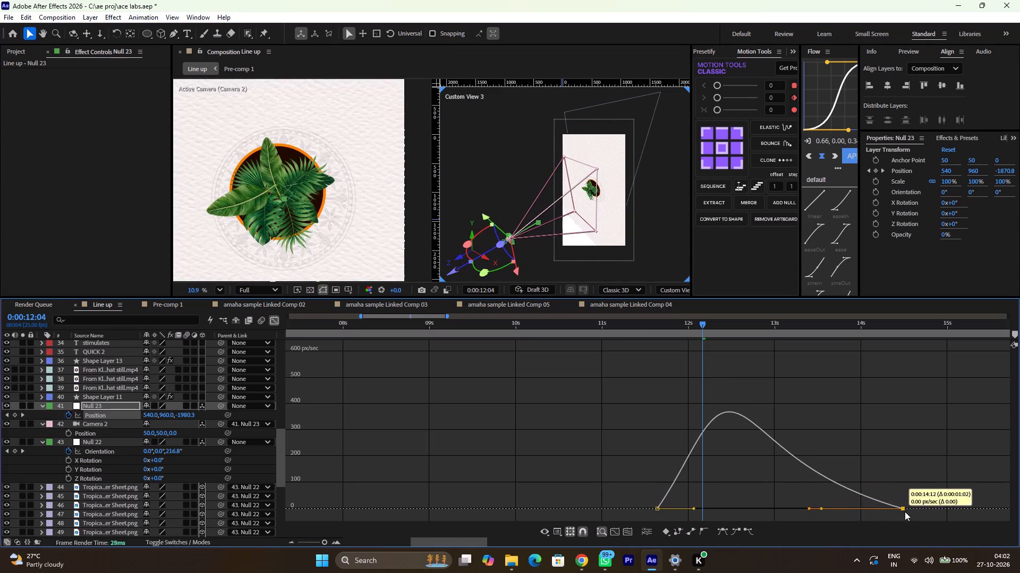
left_click_drag(905, 511, 910, 510)
left_click_drag(827, 508, 824, 508)
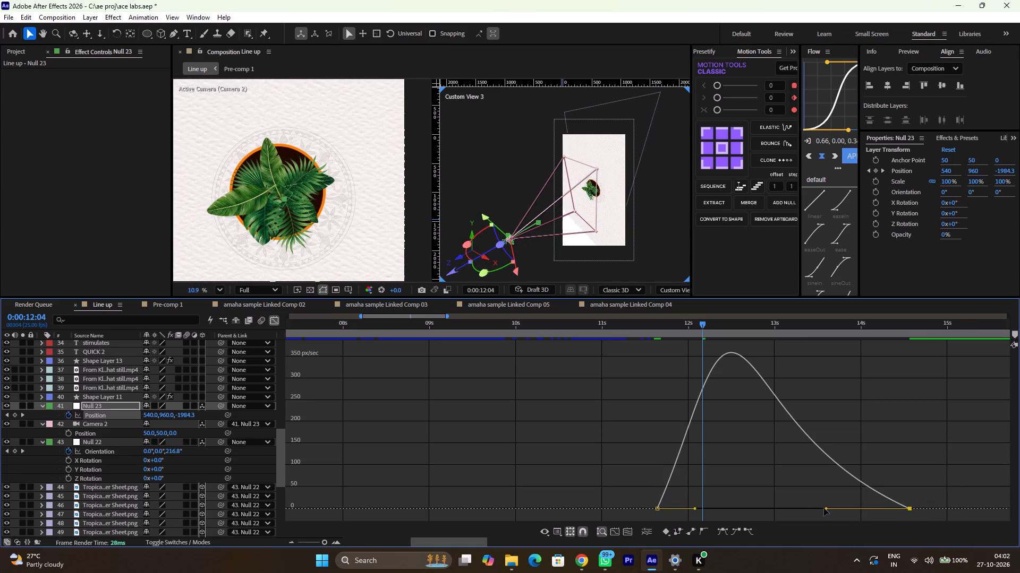
left_click_drag(824, 508, 772, 508)
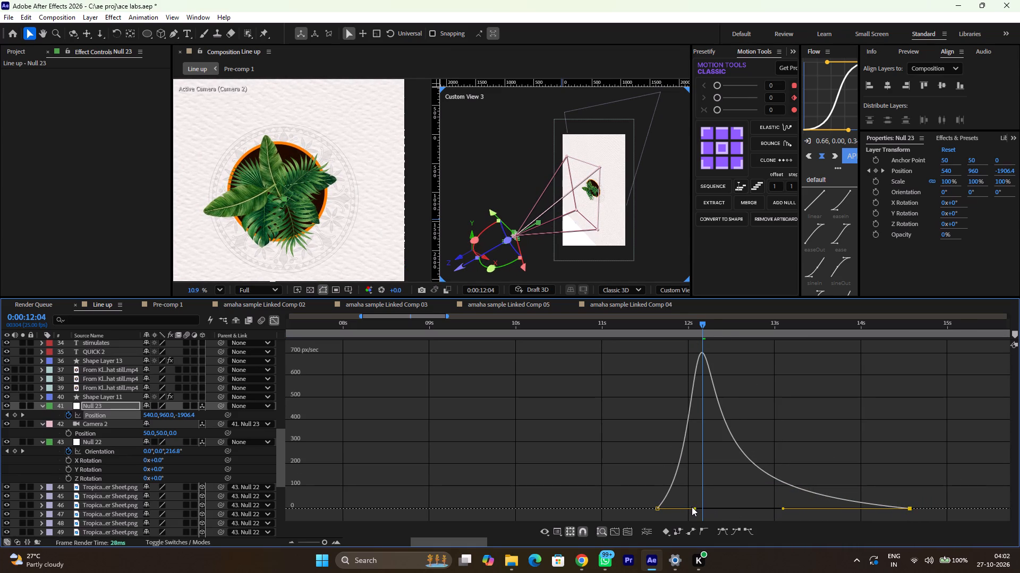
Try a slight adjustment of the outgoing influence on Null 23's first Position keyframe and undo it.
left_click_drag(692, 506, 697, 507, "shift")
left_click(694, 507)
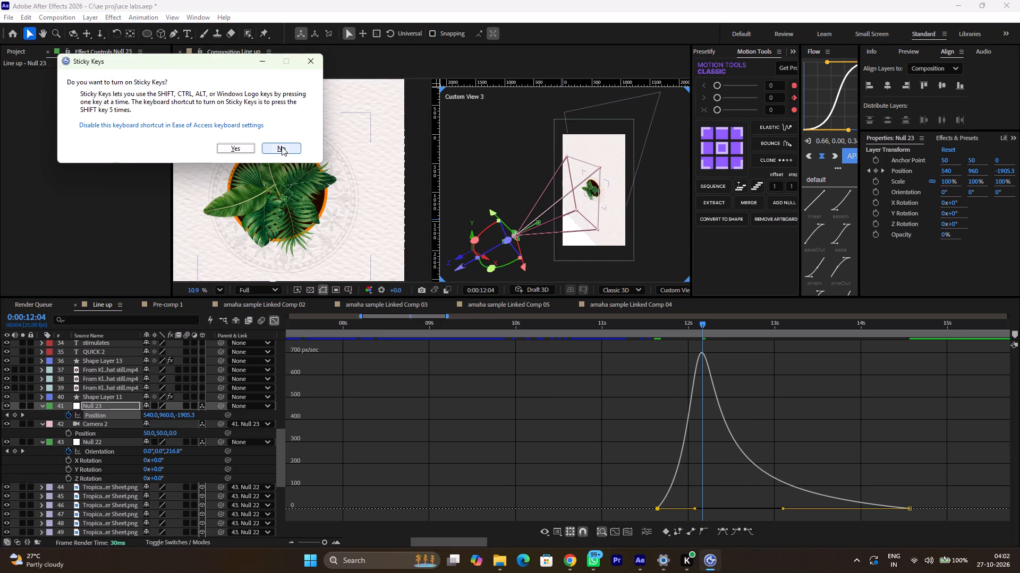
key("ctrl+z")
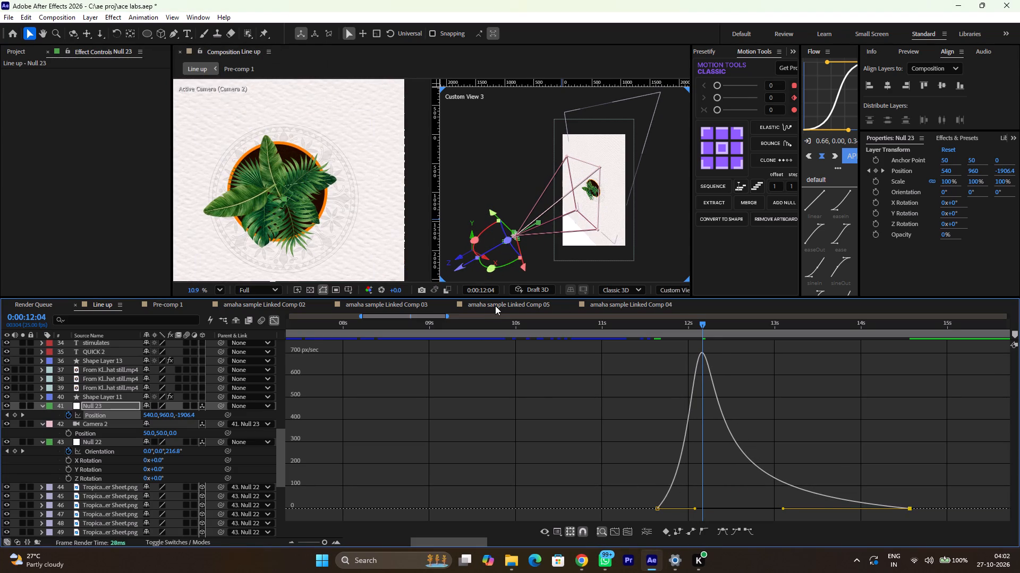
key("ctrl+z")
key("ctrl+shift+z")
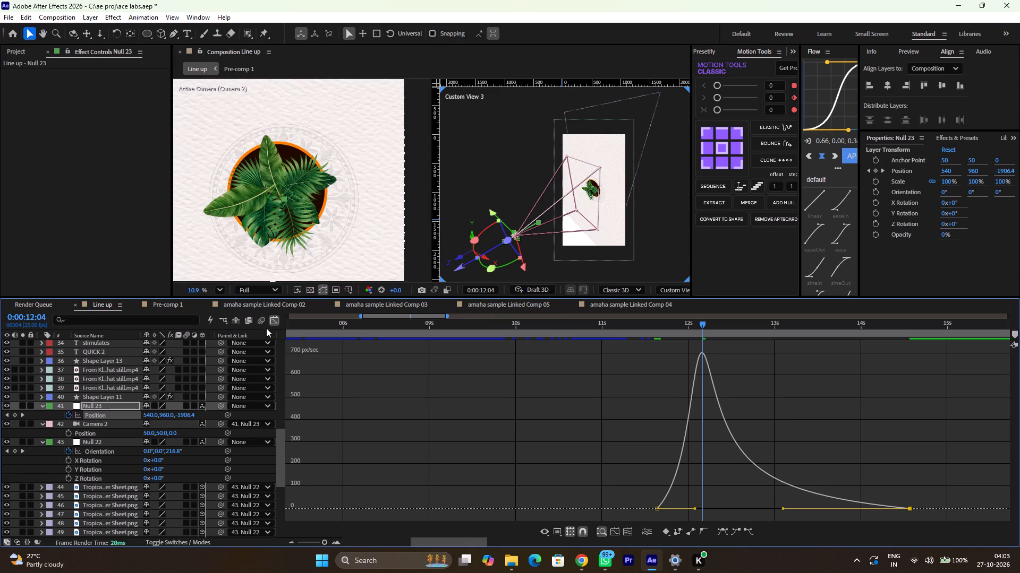
Return to the layer timeline and preview the reshaped camera push-in from about 0:00:11:12.
left_click(275, 325)
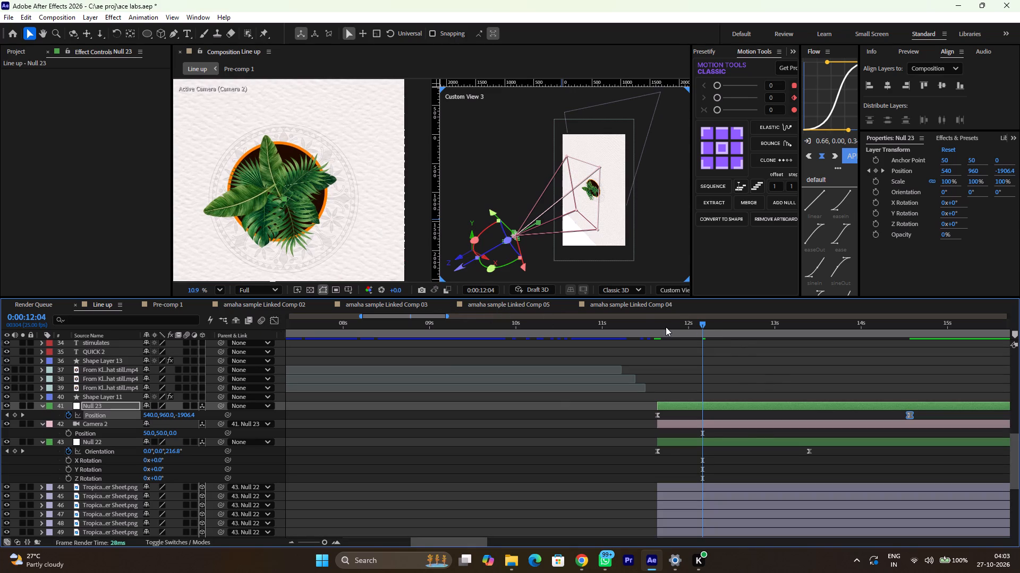
left_click_drag(666, 327, 644, 330)
key("space")
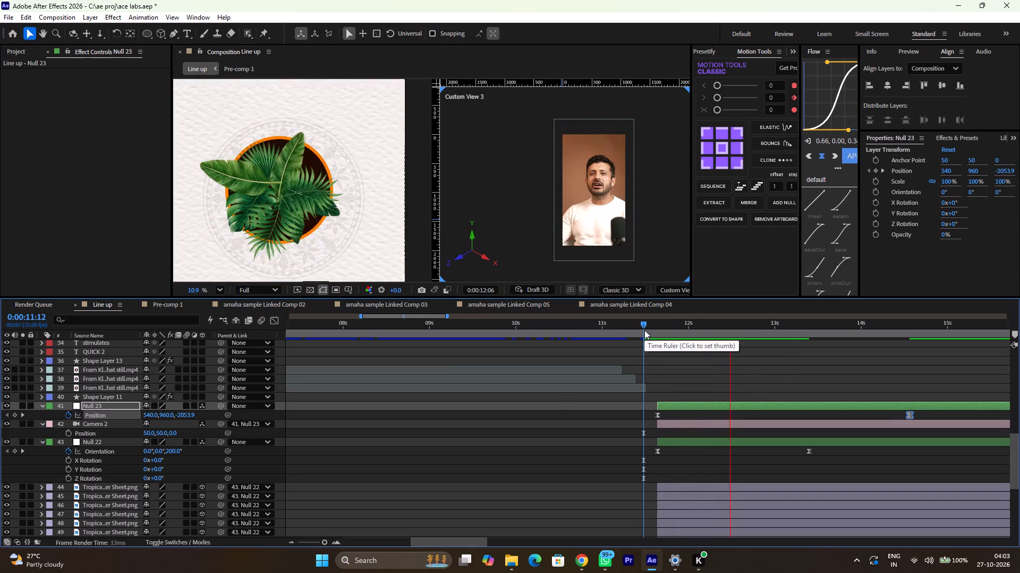
key("space")
key("space")
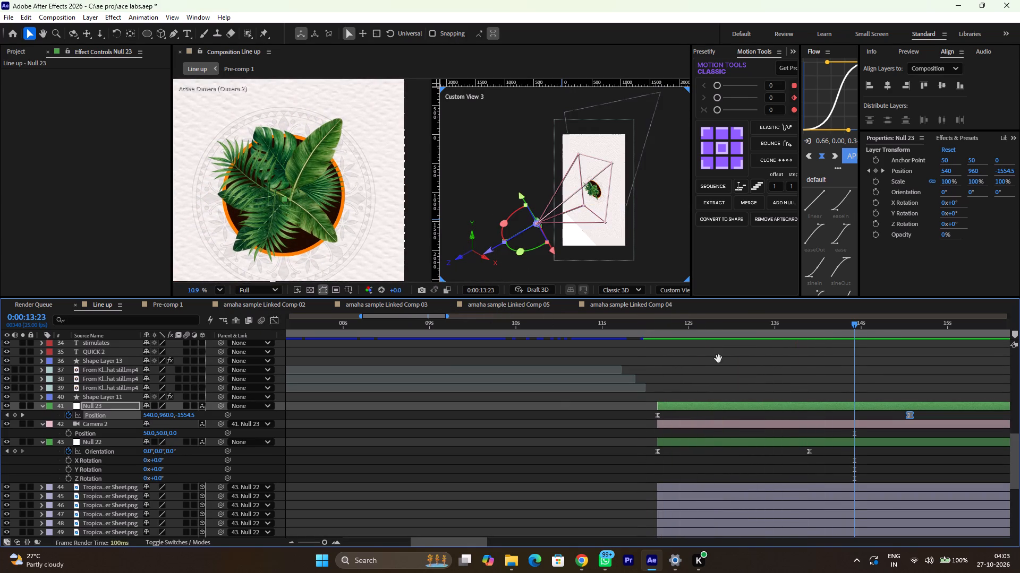
key("space")
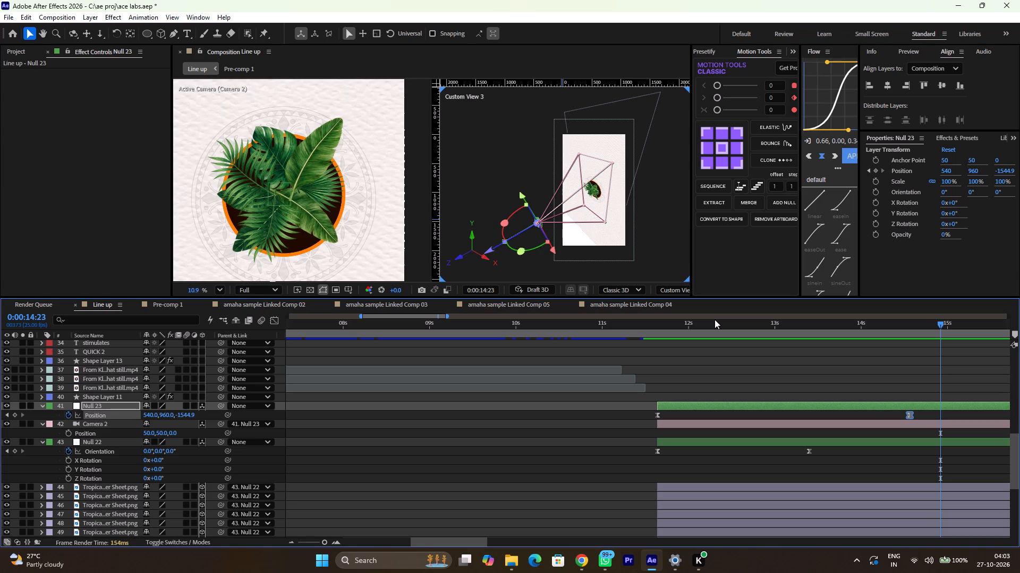
left_click(715, 319)
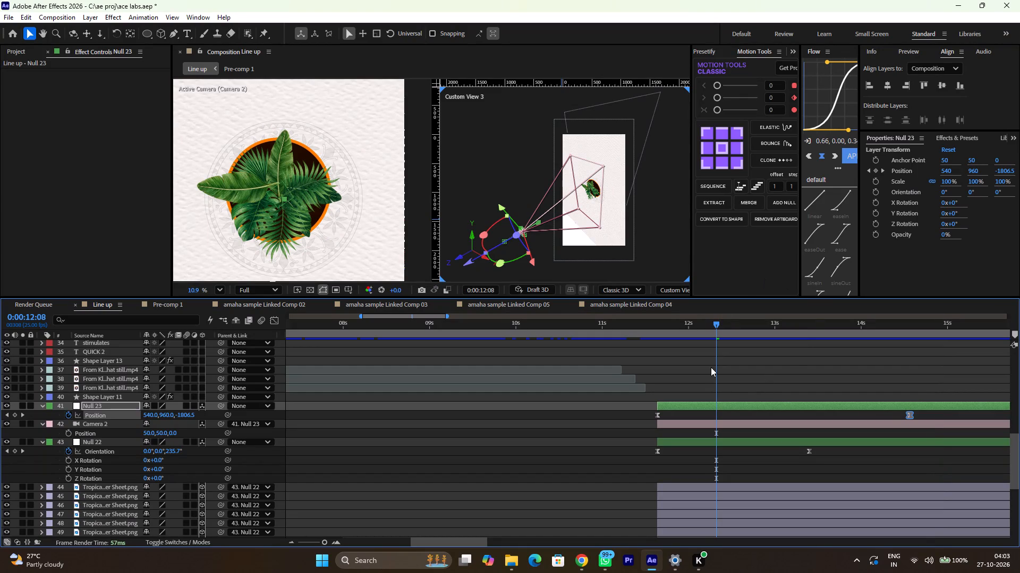
left_click_drag(676, 322, 646, 323)
key("space")
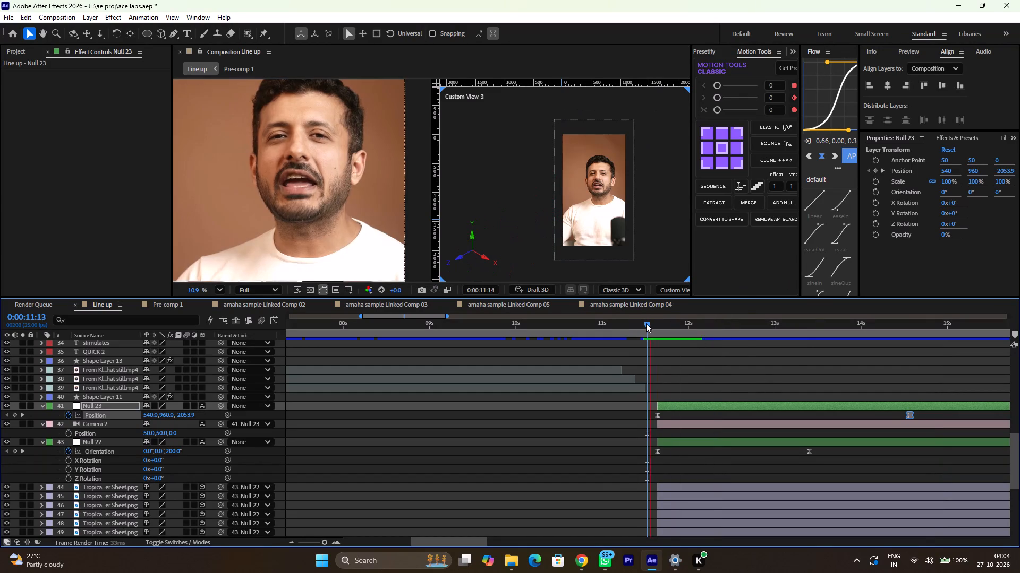
key("space")
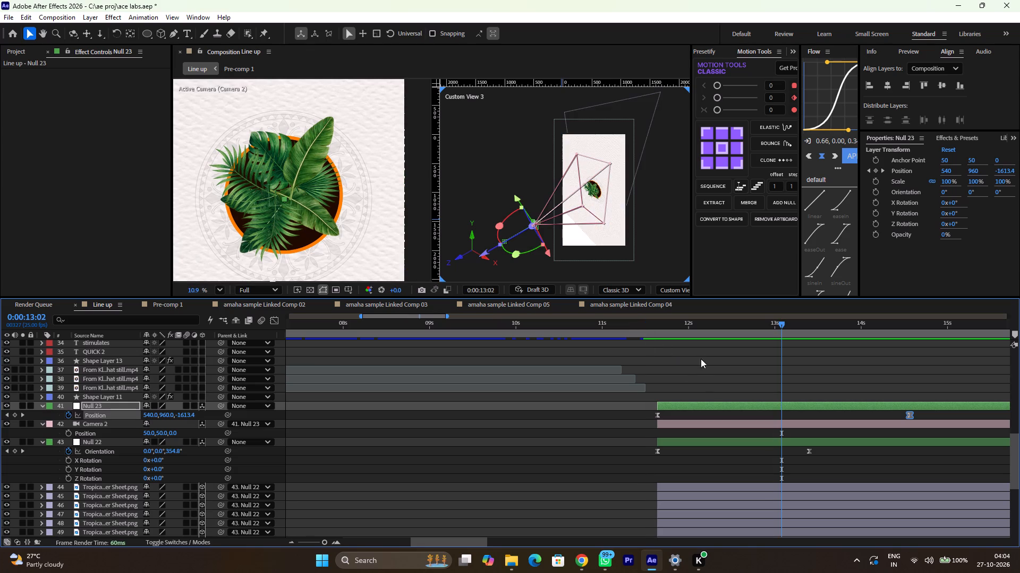
key("space")
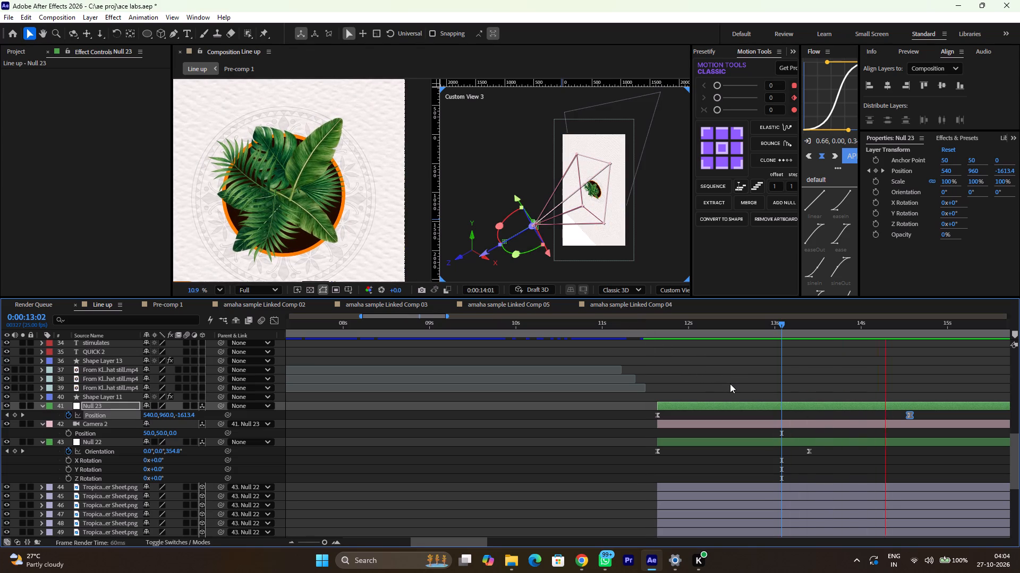
key("space")
Move Null 23's ending Position keyframe to about 0:00:14:06 and preview the push-in from 0:00:11:22.
scroll(730, 384, "left", 2)
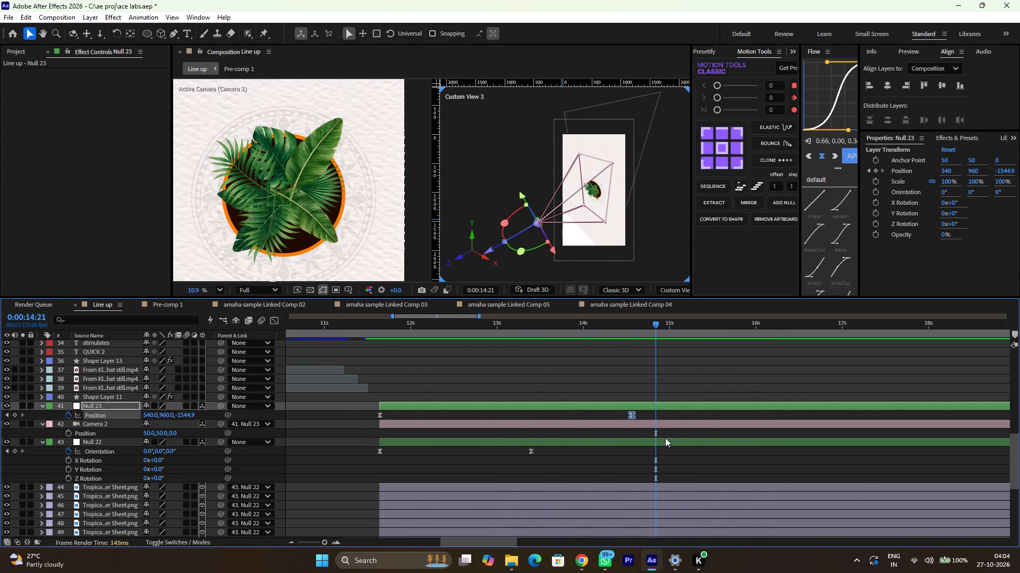
left_click_drag(631, 413, 605, 421)
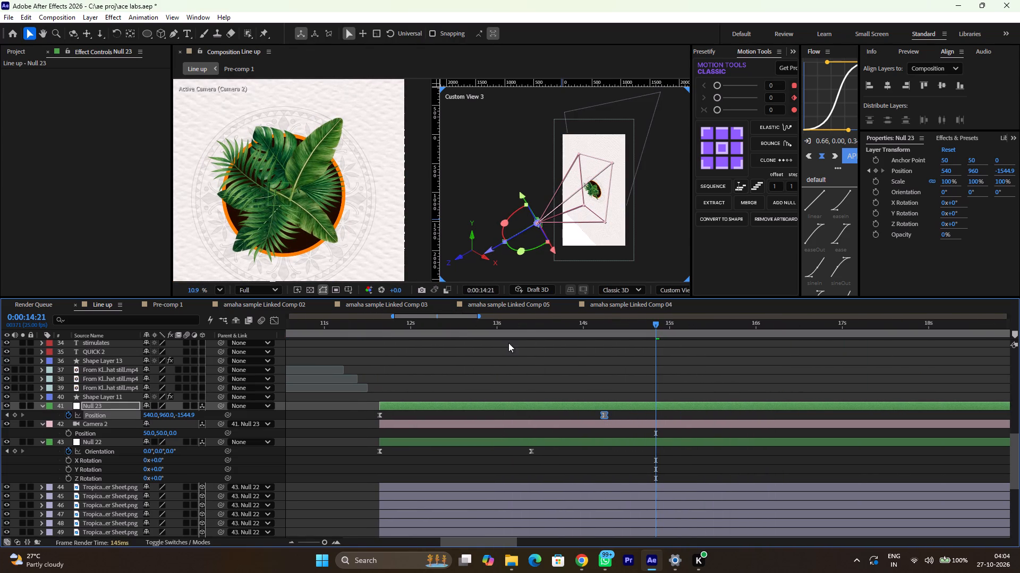
left_click_drag(446, 325, 401, 328)
key("space")
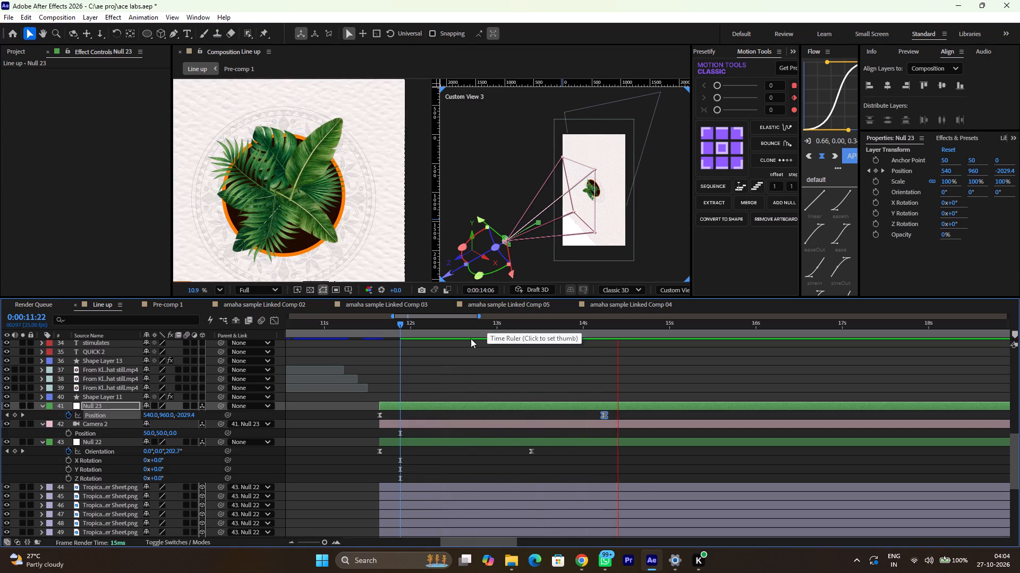
key("space")
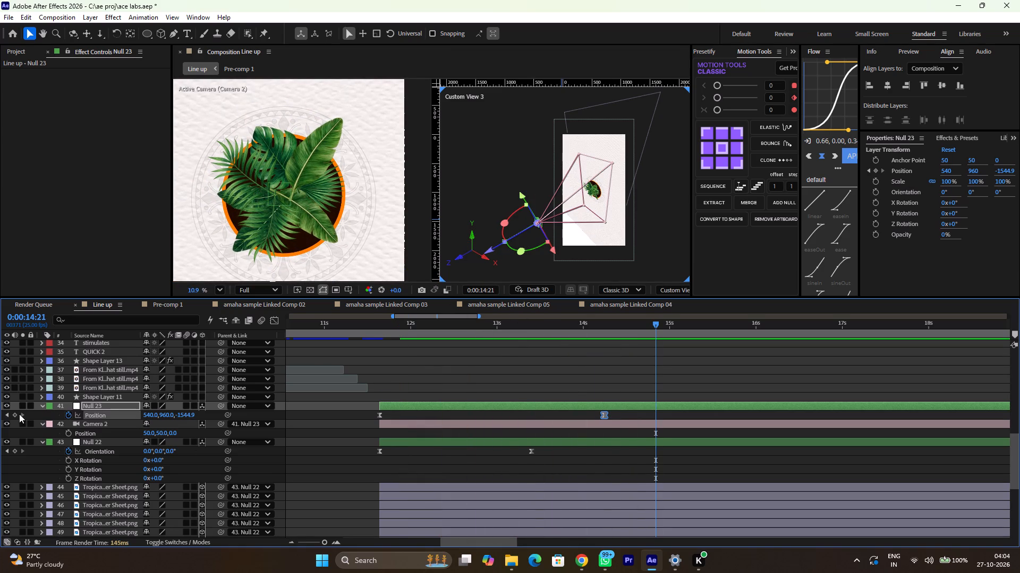
Keyframe Null 23's current Position at 0:00:14:21, set its Z position to -1944.9 at 0:00:15:21, and preview the camera pull-back.
left_click(13, 411)
left_click_drag(665, 323, 742, 330)
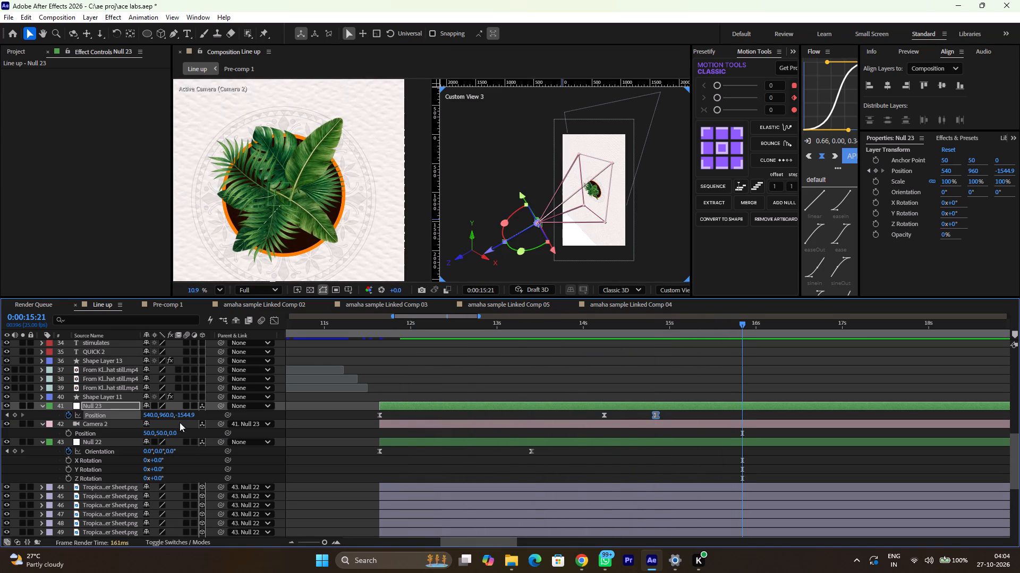
left_click_drag(185, 415, 51, 437)
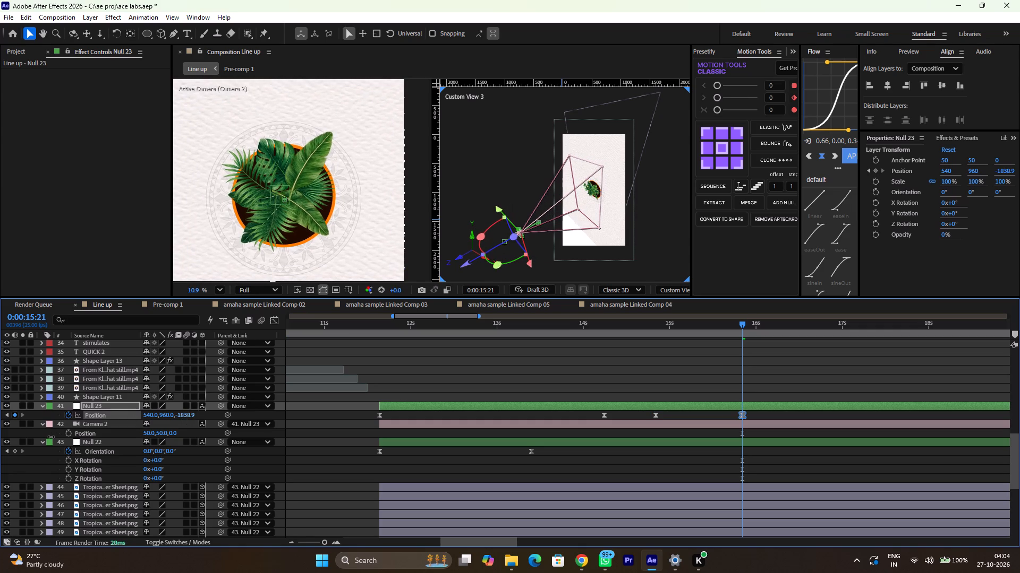
left_click_drag(51, 437, 11, 450)
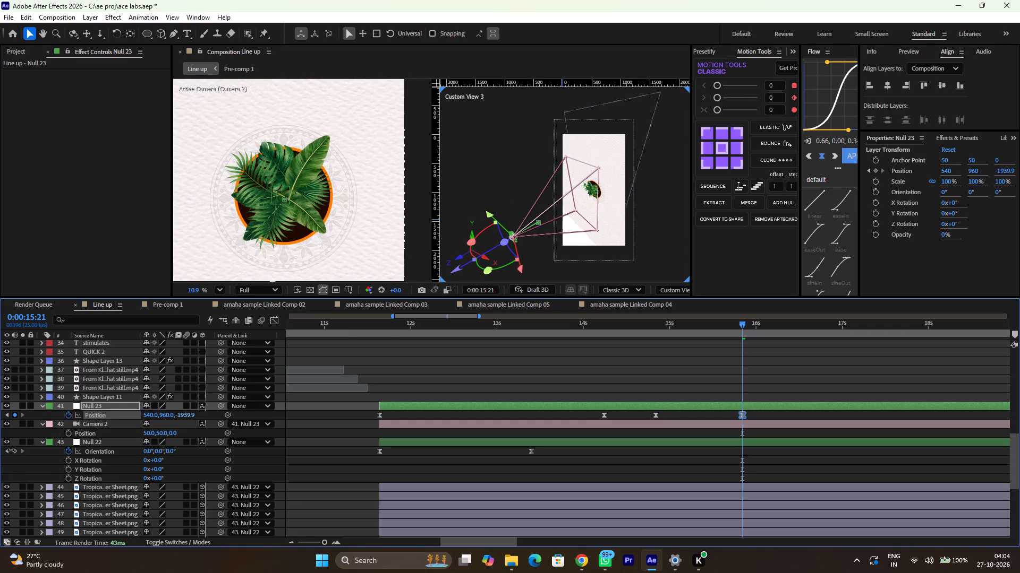
left_click_drag(11, 450, 9, 451)
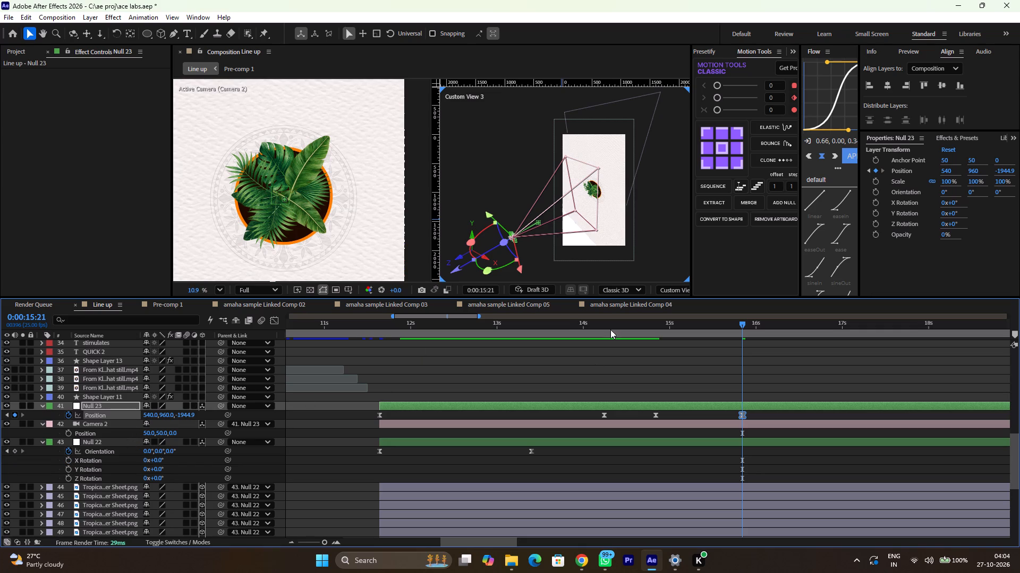
left_click_drag(574, 319, 402, 324)
key("space")
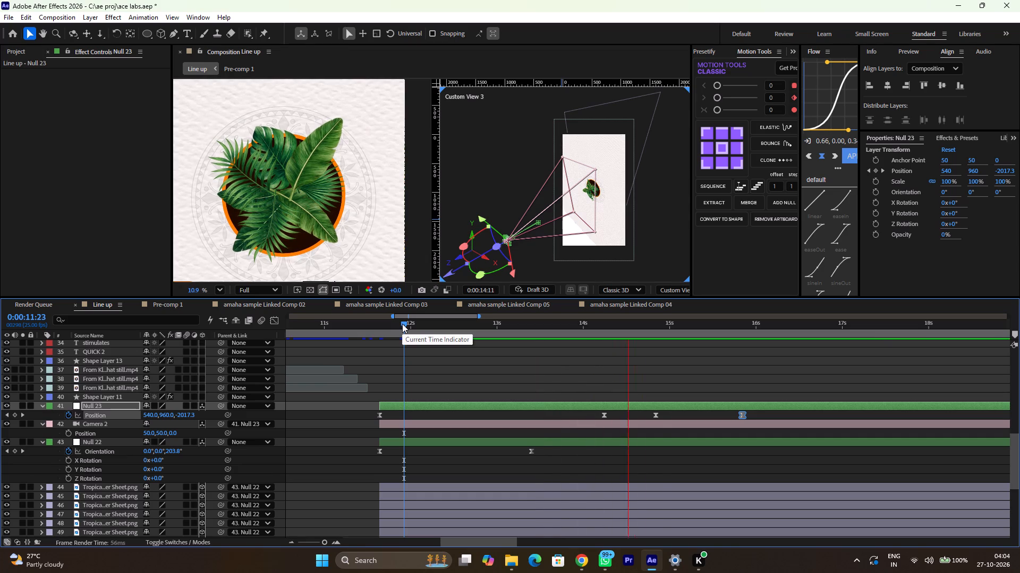
key("space")
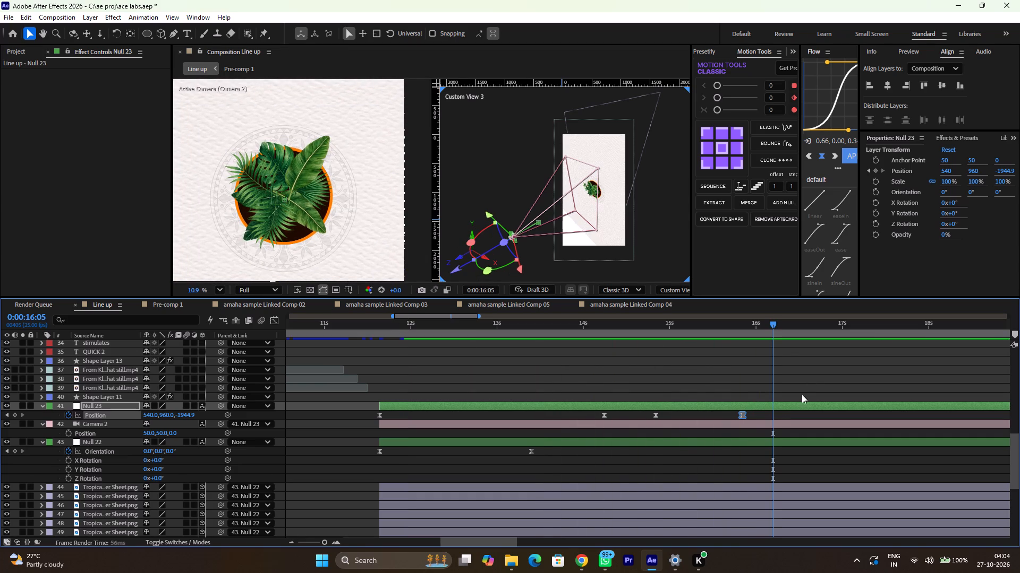
Apply the current Flow easing curve to Null 23's last two Position keyframes and preview the pull-back from 0:00:15:09 with its speed graph shown.
left_click_drag(754, 412, 636, 424)
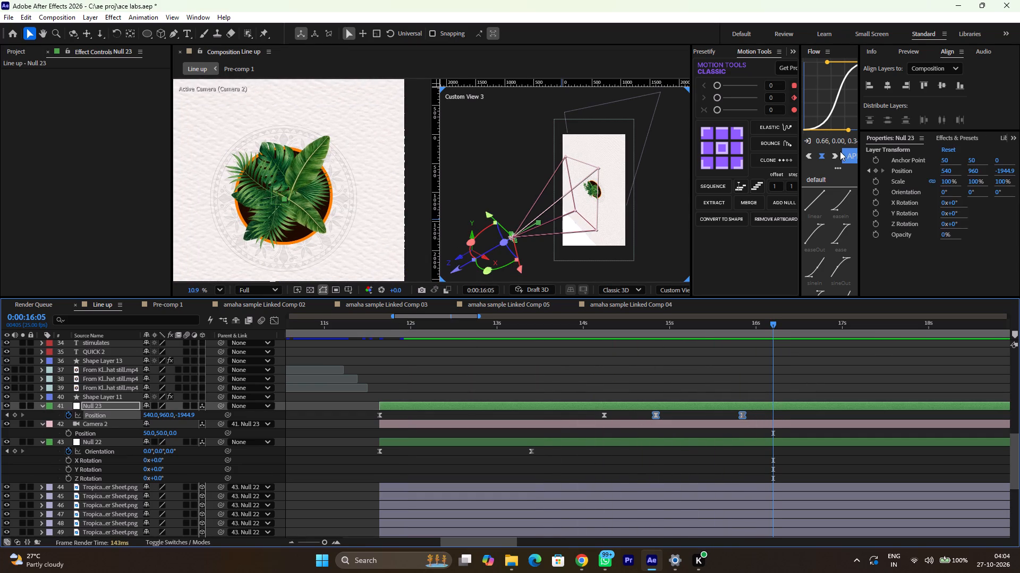
left_click(852, 148)
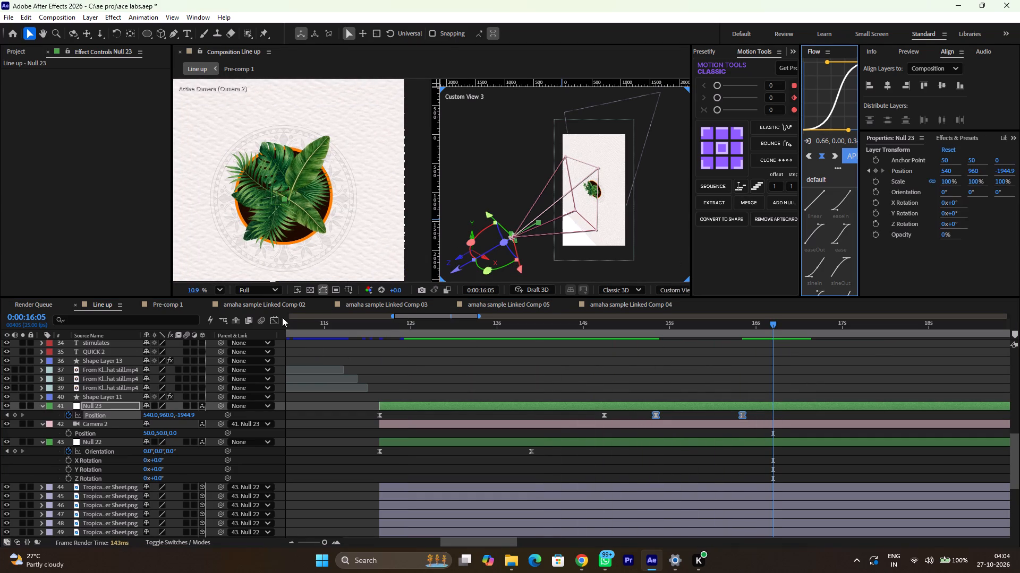
left_click(273, 315)
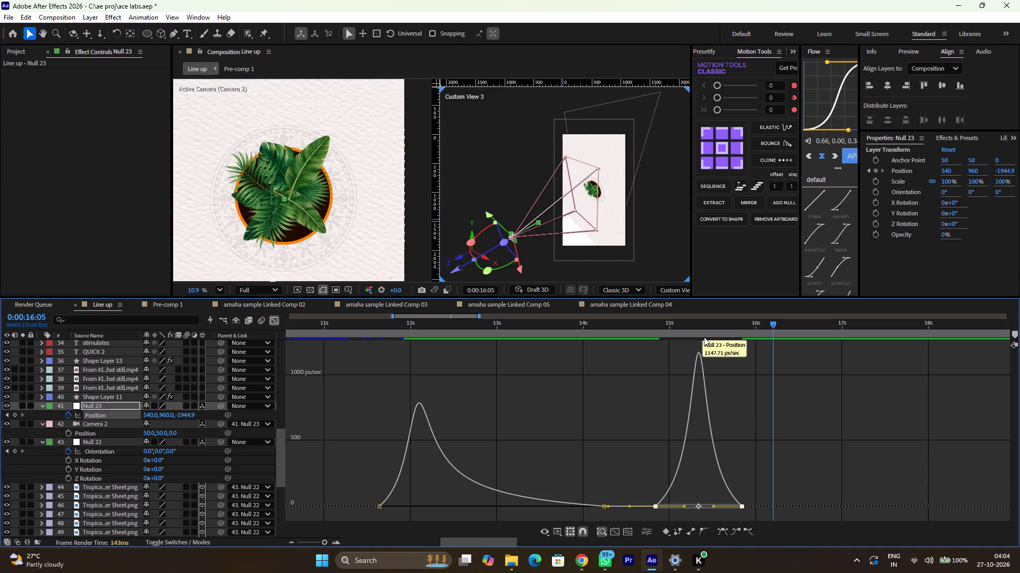
left_click_drag(704, 334, 700, 323)
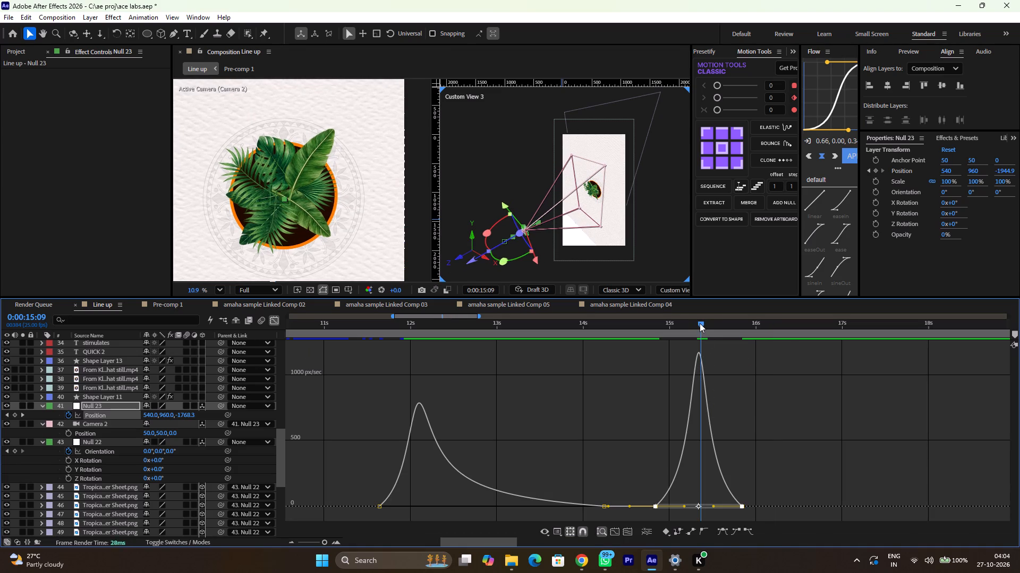
key("space")
key("space")
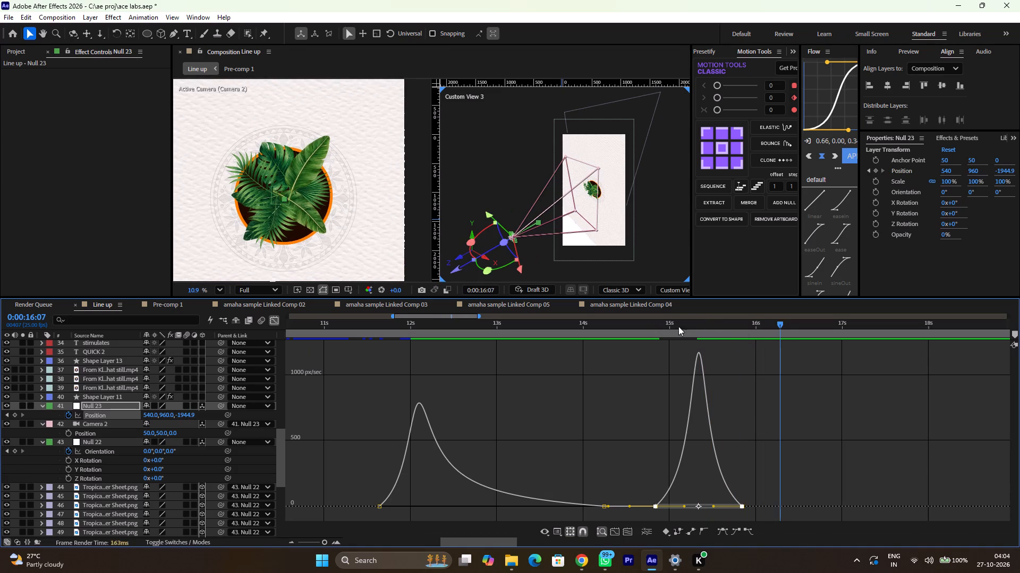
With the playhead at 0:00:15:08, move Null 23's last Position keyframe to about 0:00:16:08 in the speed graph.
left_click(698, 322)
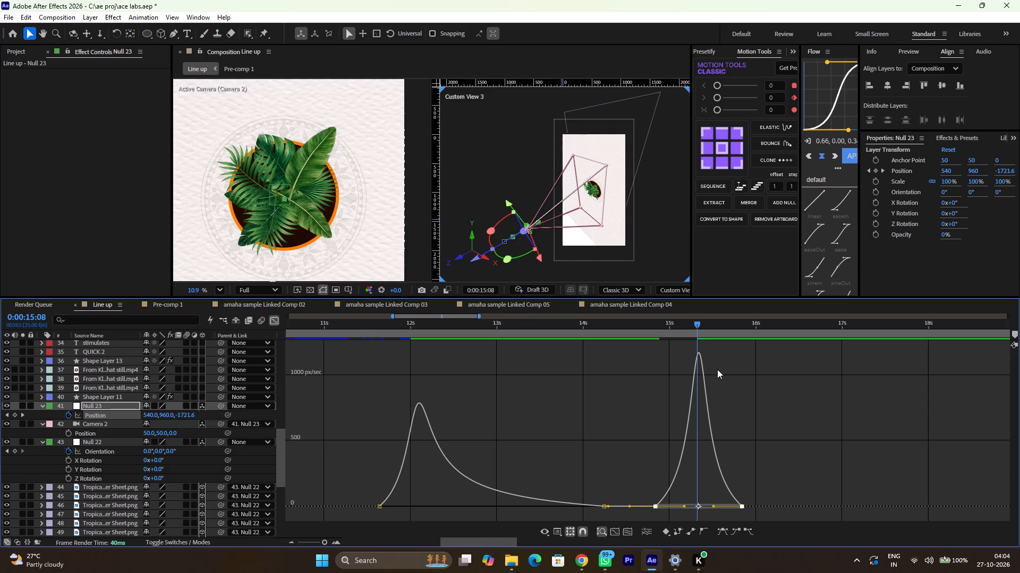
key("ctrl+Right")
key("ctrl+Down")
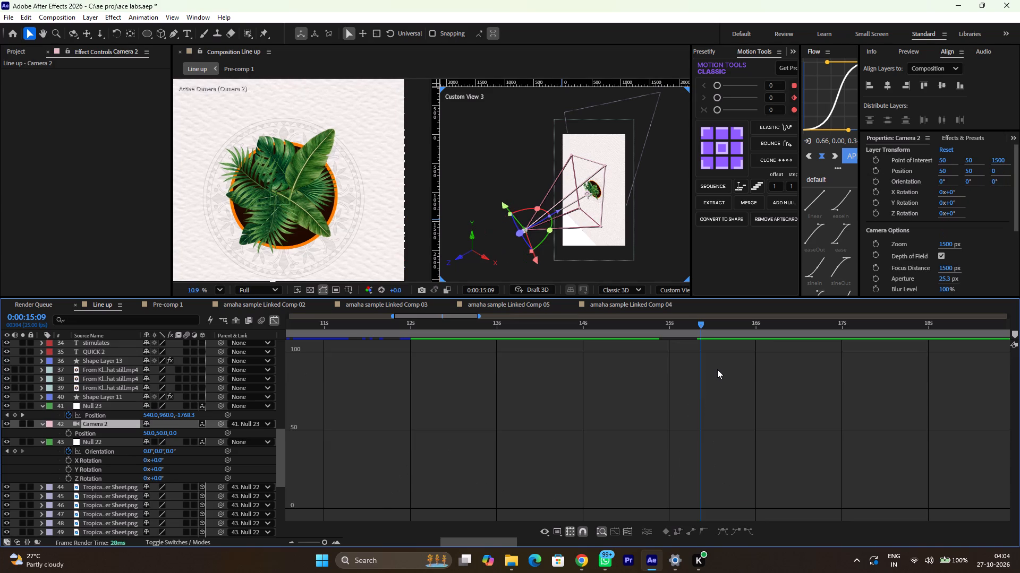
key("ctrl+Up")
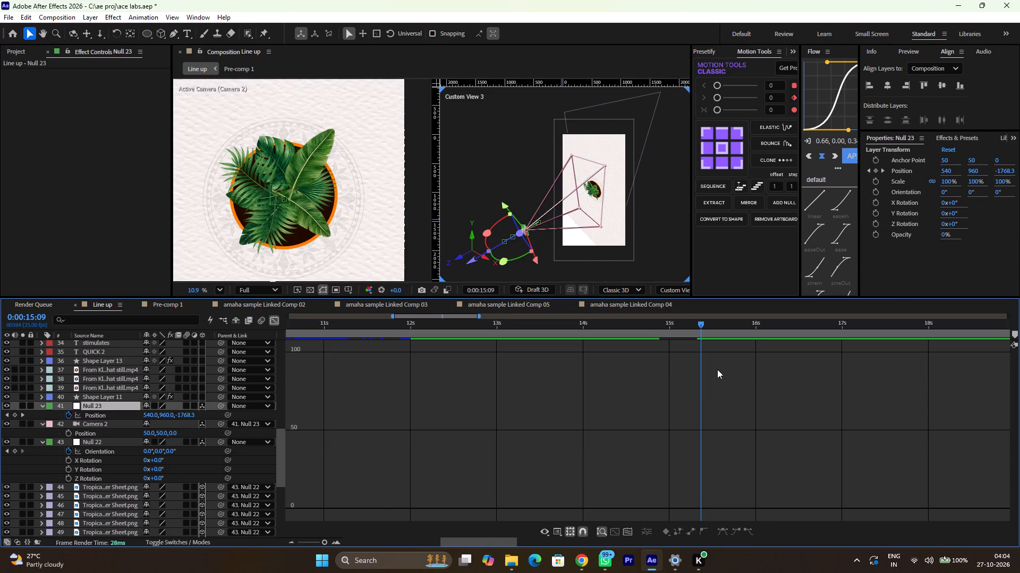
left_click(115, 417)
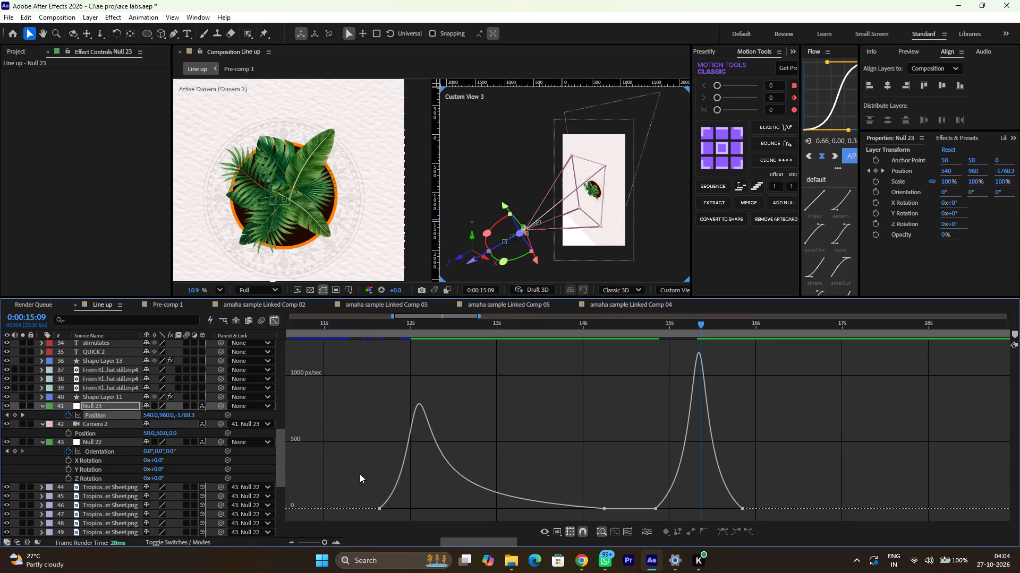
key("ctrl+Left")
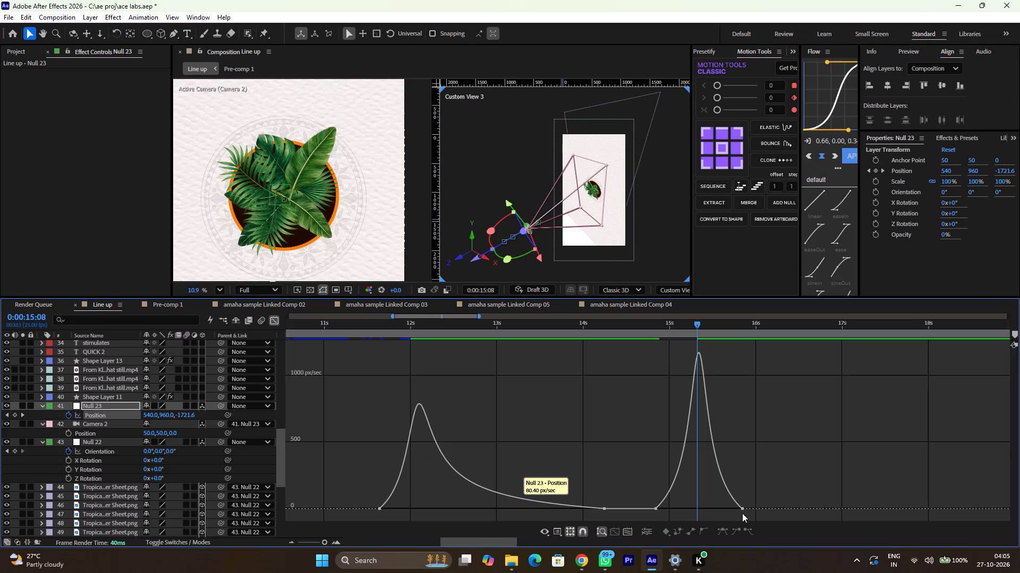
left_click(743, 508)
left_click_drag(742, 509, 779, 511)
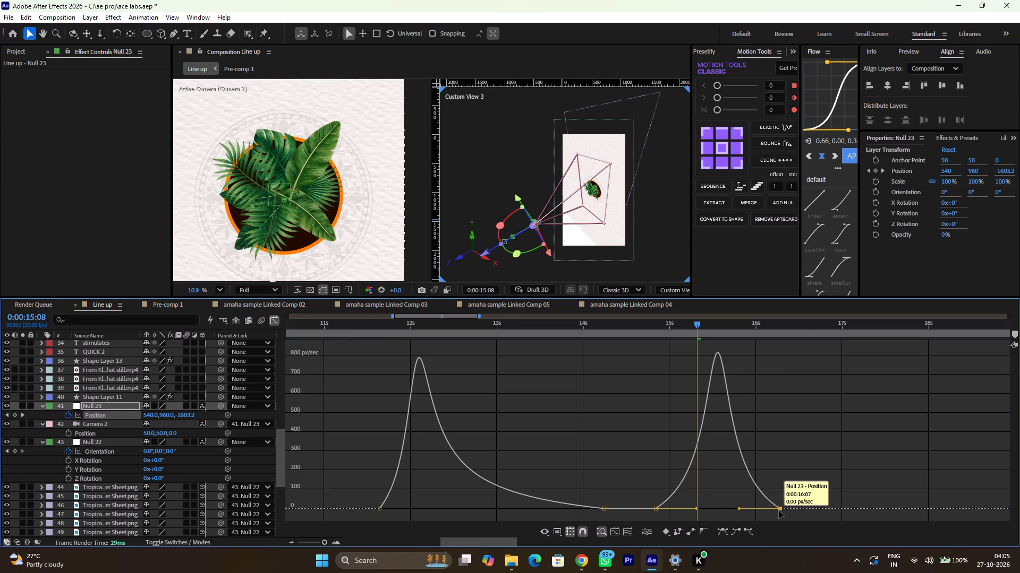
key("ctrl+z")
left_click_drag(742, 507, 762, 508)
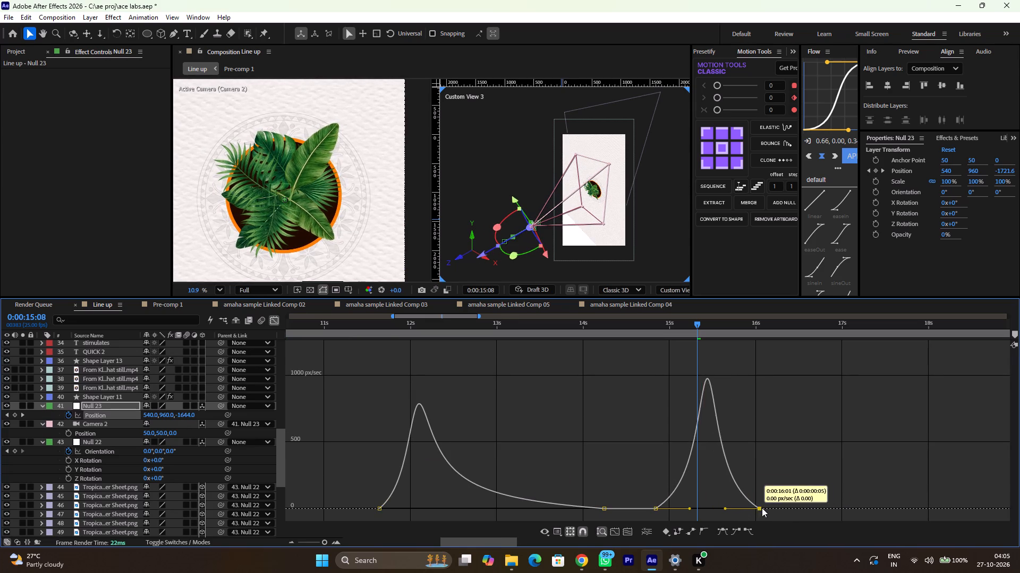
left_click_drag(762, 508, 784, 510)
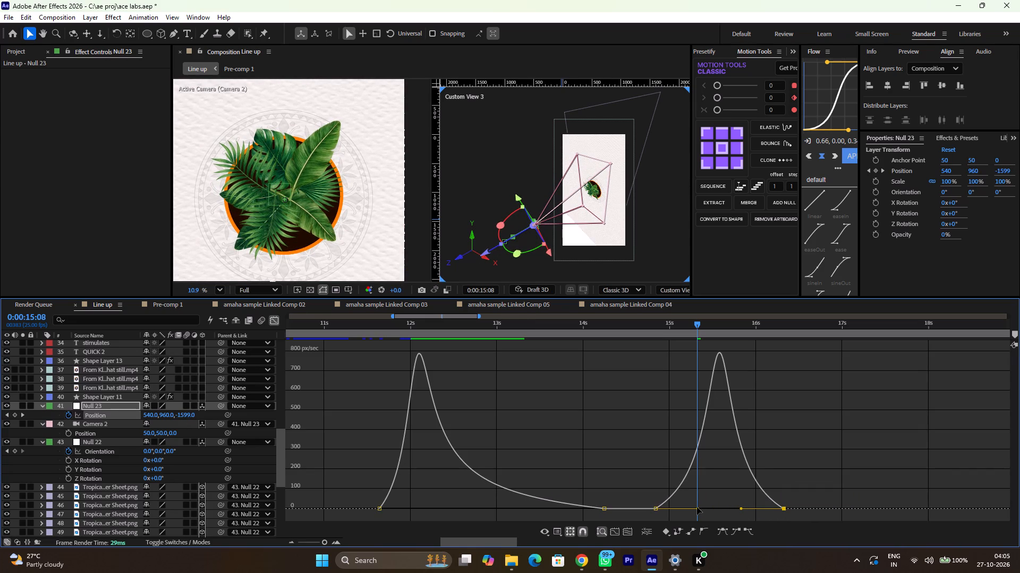
Adjust the pull-back keyframes' influence so Null 23's speed peaks sharply near 0:00:15:08 with a longer ease-out, and preview from 0:00:14:12.
left_click_drag(696, 508, 678, 510)
left_click_drag(742, 507, 739, 508)
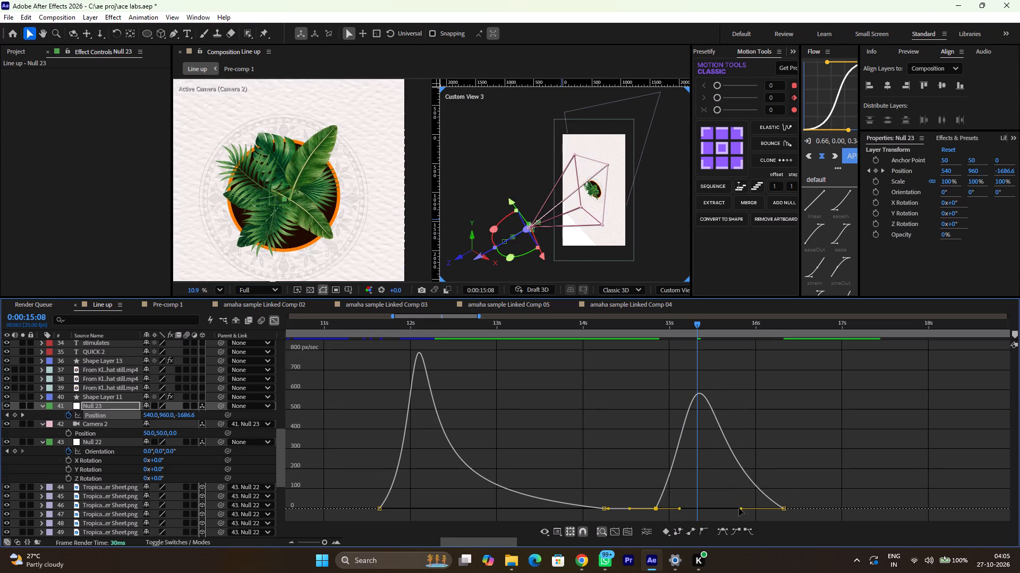
left_click_drag(739, 508, 715, 509)
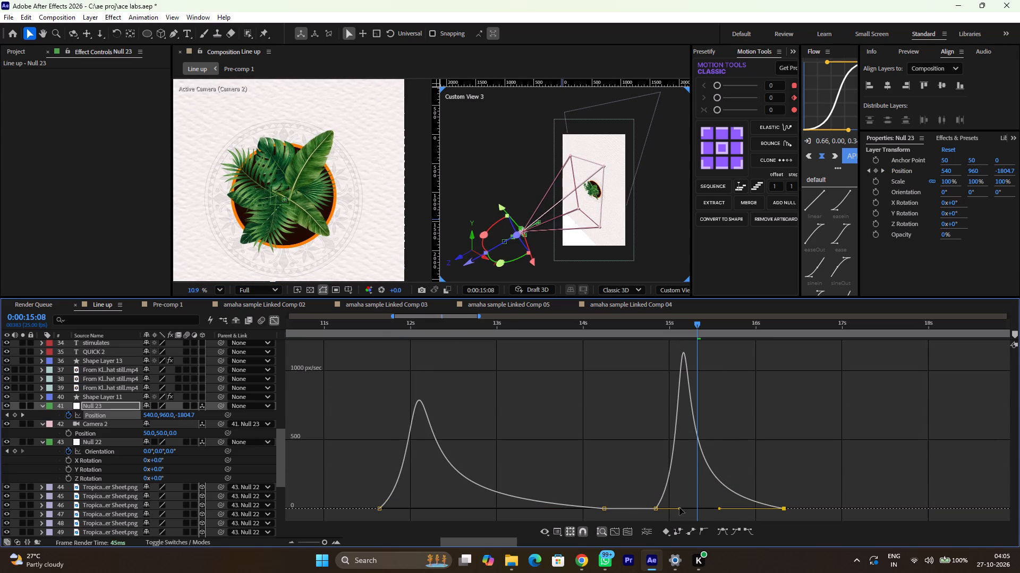
left_click_drag(679, 508, 695, 511)
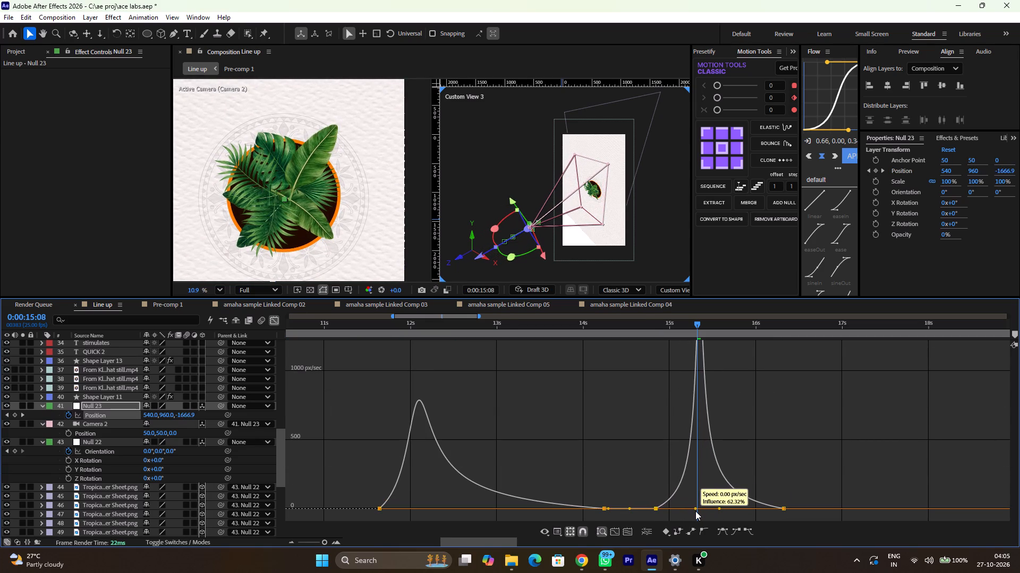
left_click_drag(695, 511, 693, 514)
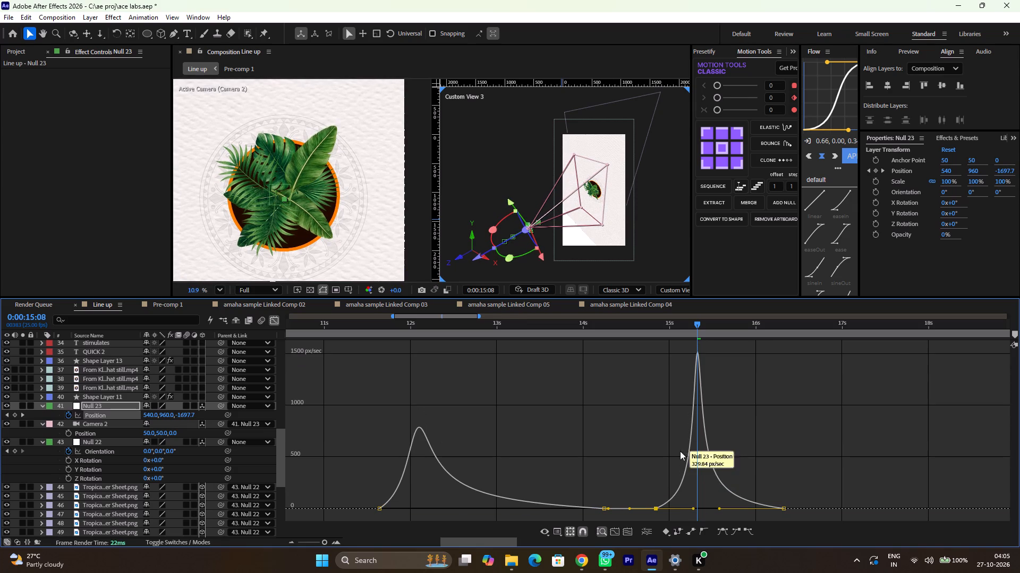
left_click_drag(673, 327, 626, 322)
key("space")
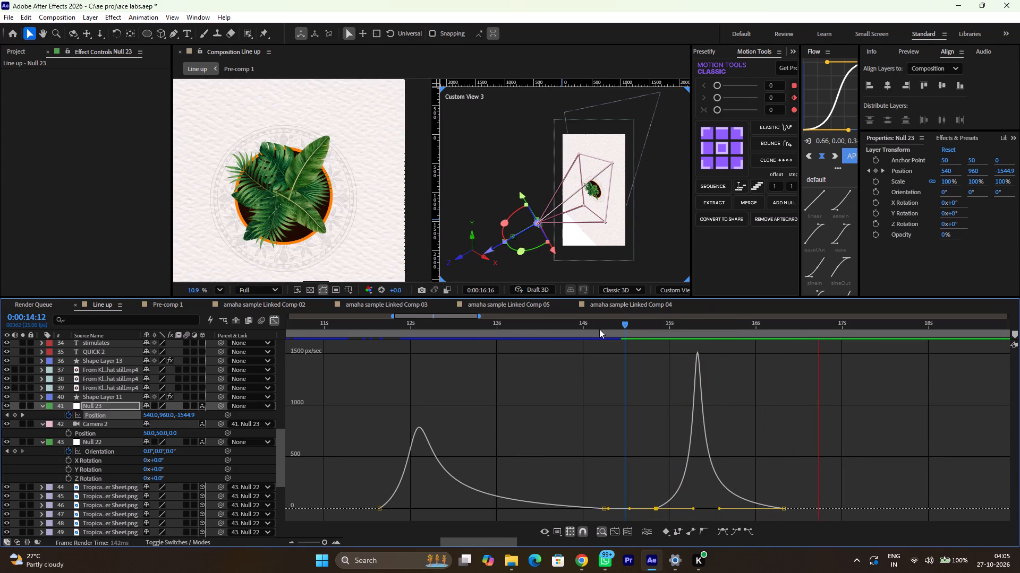
key("space")
key("space")
key("space")
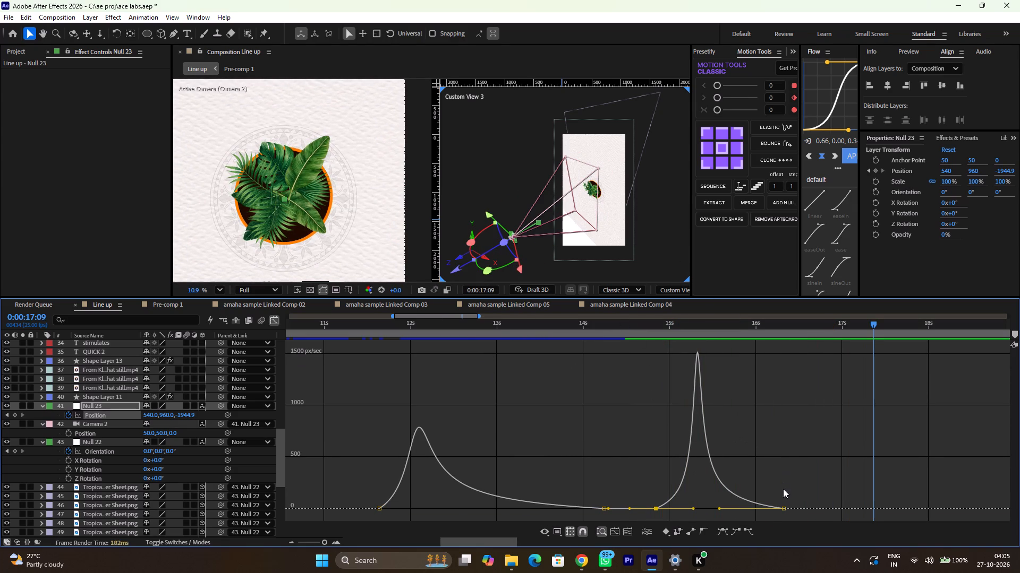
Move Null 23's last Position keyframe to 0:00:17:09, shorten the pull-back's outgoing influence to peak near 0:00:15:08, and preview from 0:00:14:12.
left_click_drag(785, 509, 845, 511)
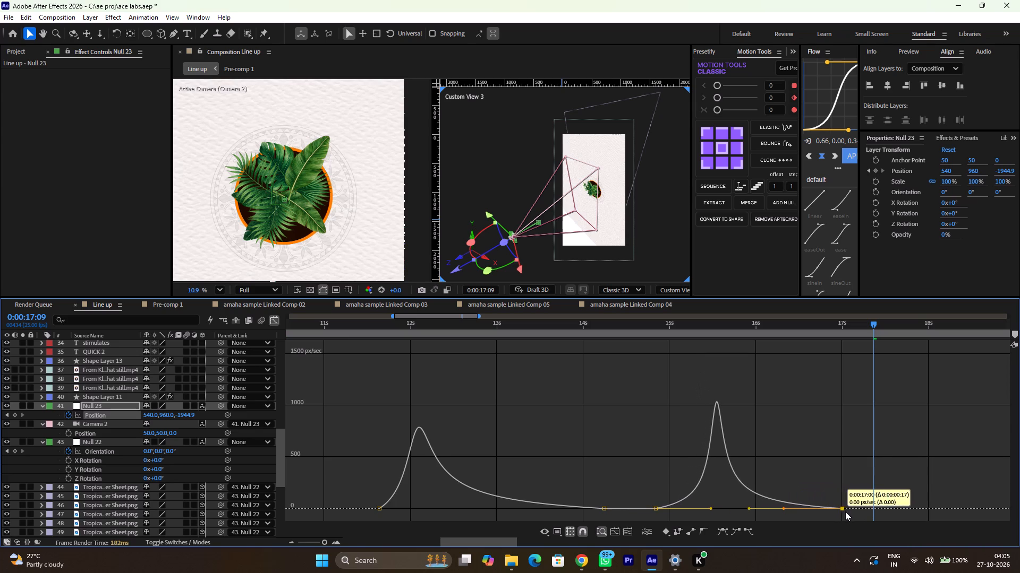
left_click_drag(845, 511, 873, 516)
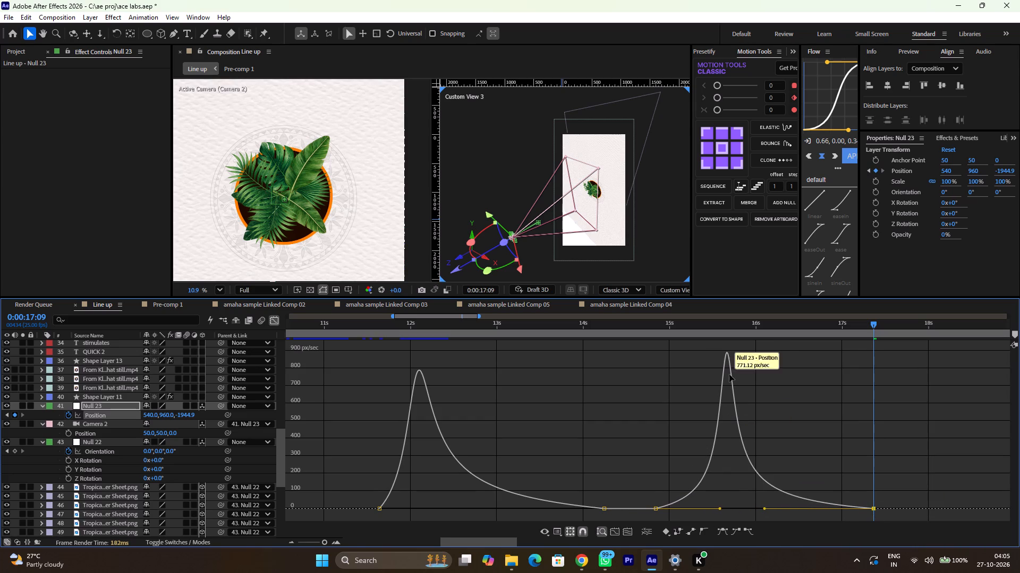
left_click_drag(721, 507, 707, 509)
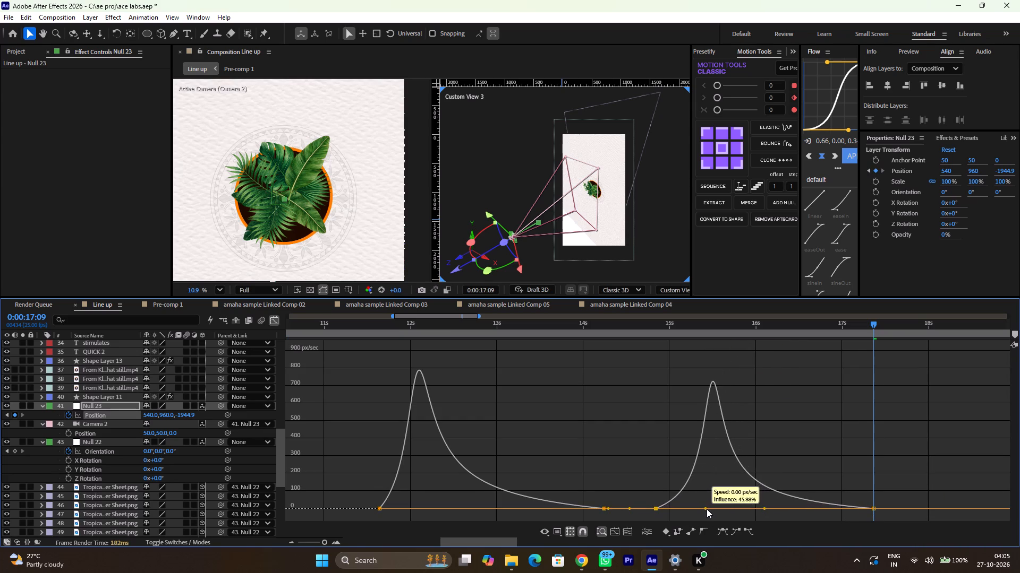
left_click_drag(707, 509, 692, 507)
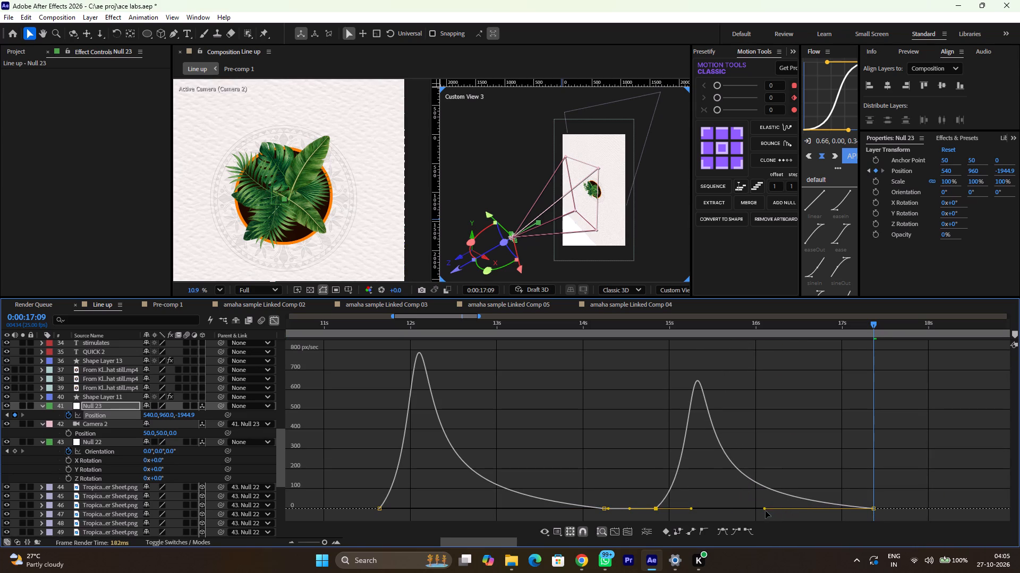
left_click_drag(764, 507, 744, 509)
left_click_drag(688, 508, 695, 507)
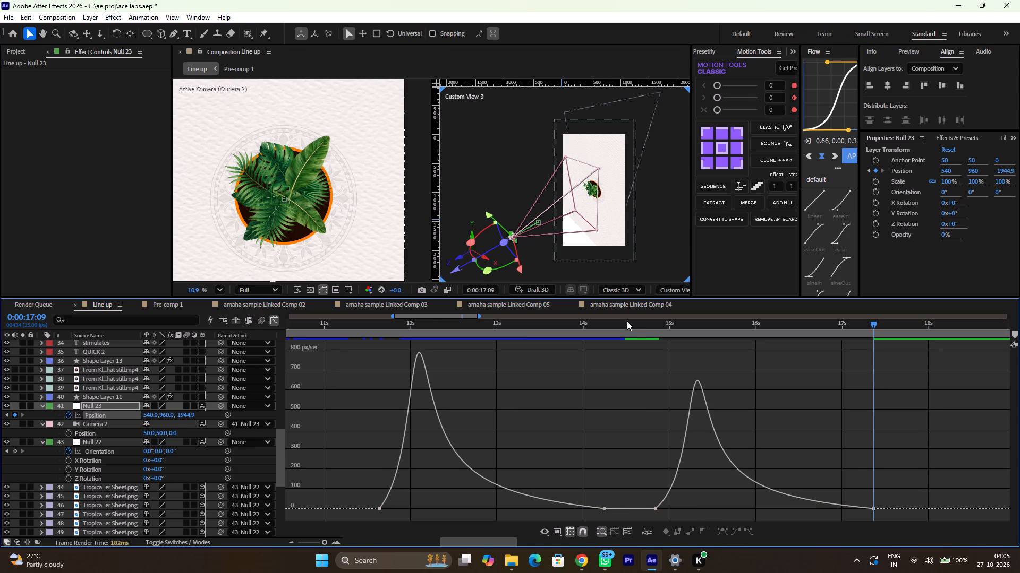
left_click(624, 321)
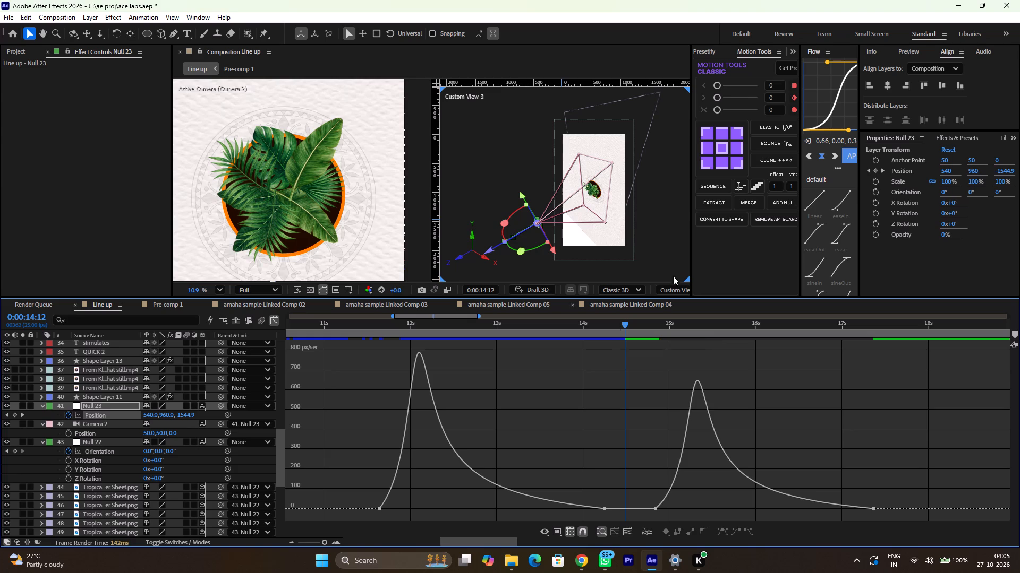
key("space")
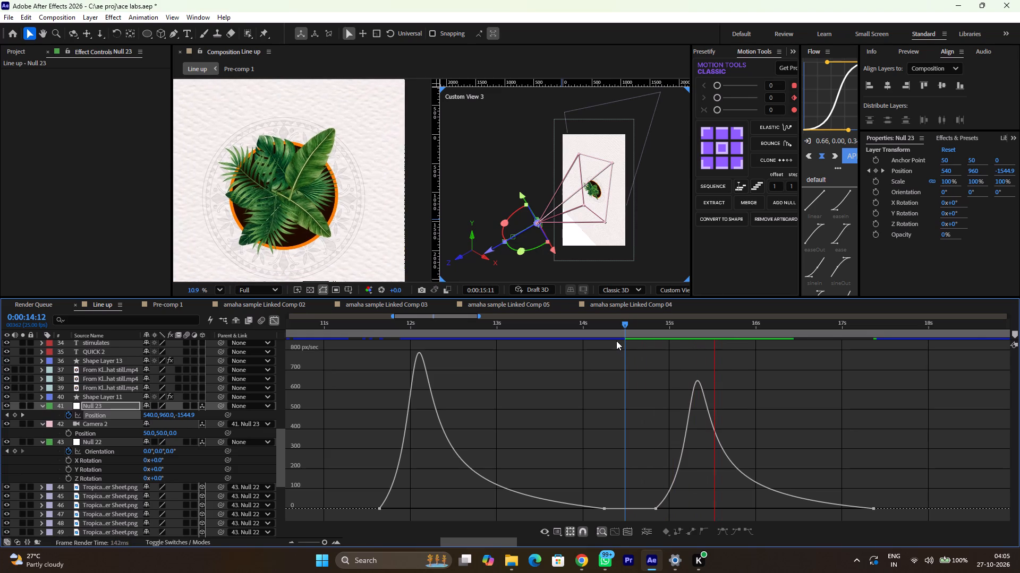
key("space")
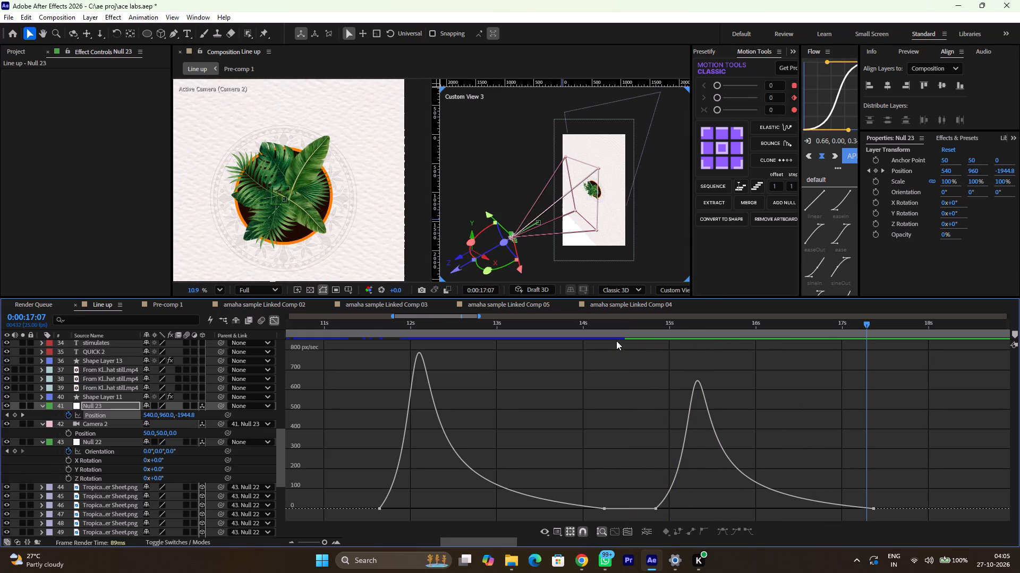
Place the playhead at 0:00:15:08, on the peak of Null 23's pull-back speed curve.
left_click(274, 324)
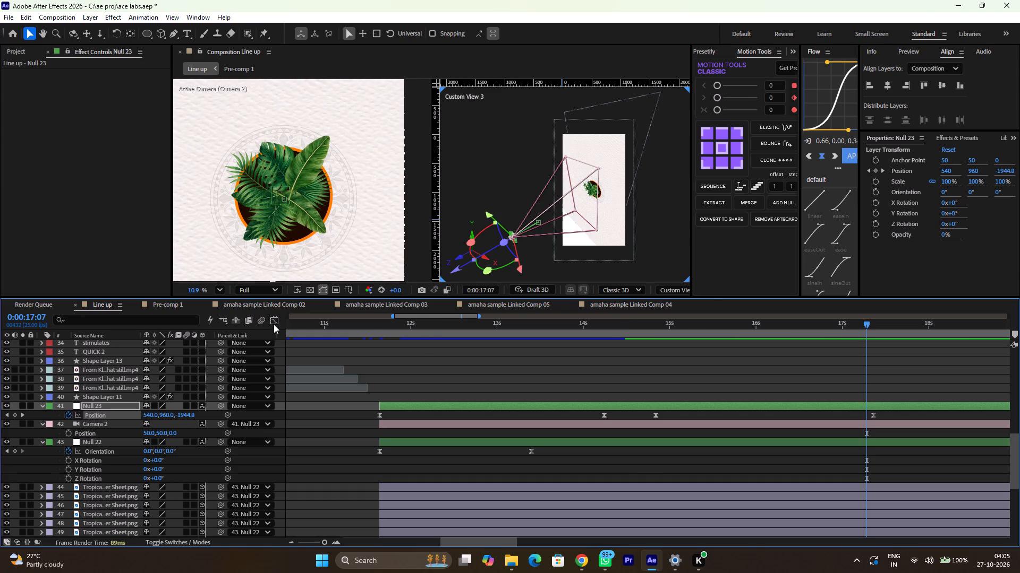
scroll(327, 172, "down", 2, "ctrl")
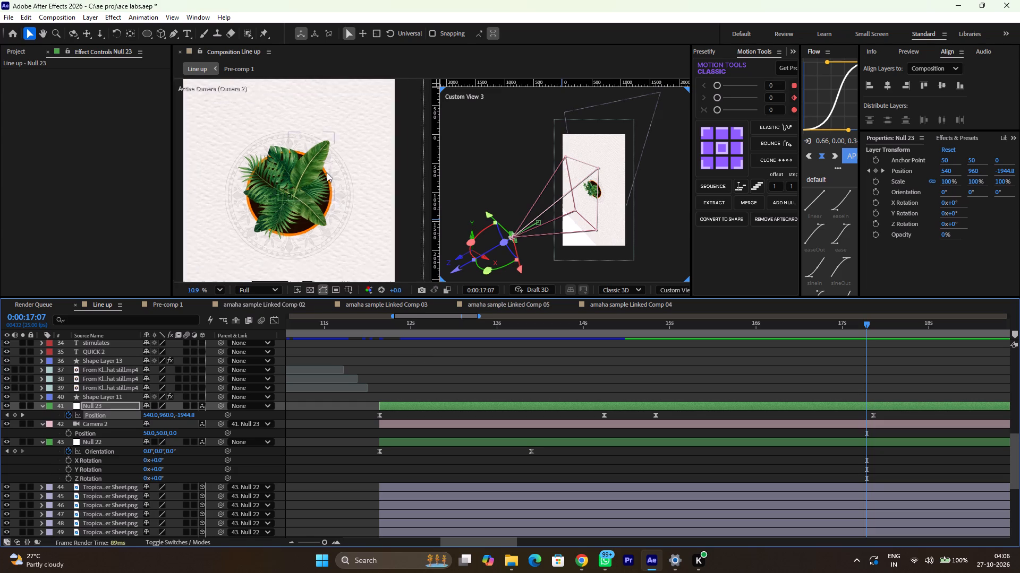
scroll(327, 172, "down", 3, "ctrl")
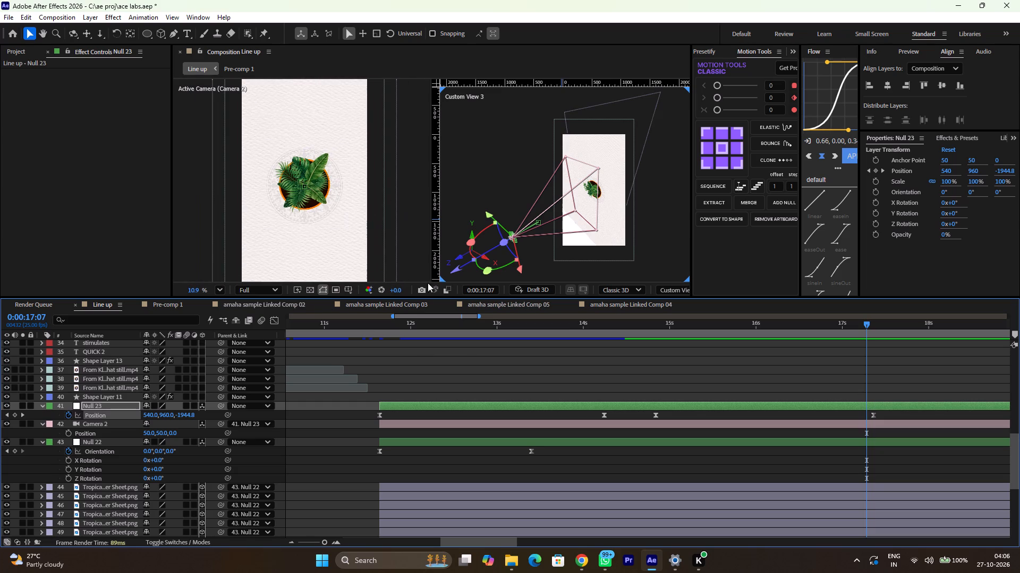
scroll(445, 475, "down", 1)
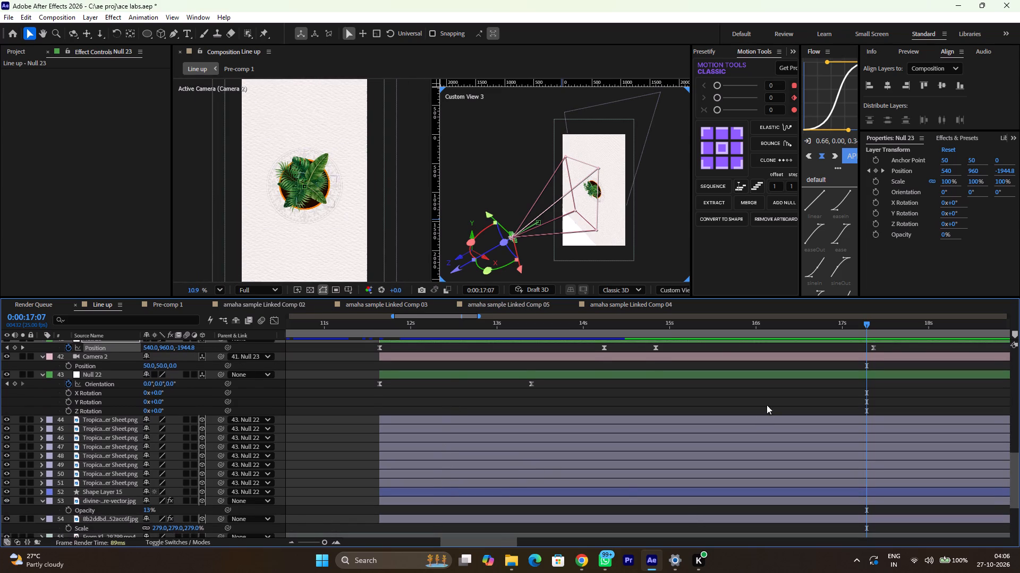
left_click_drag(666, 326, 684, 338)
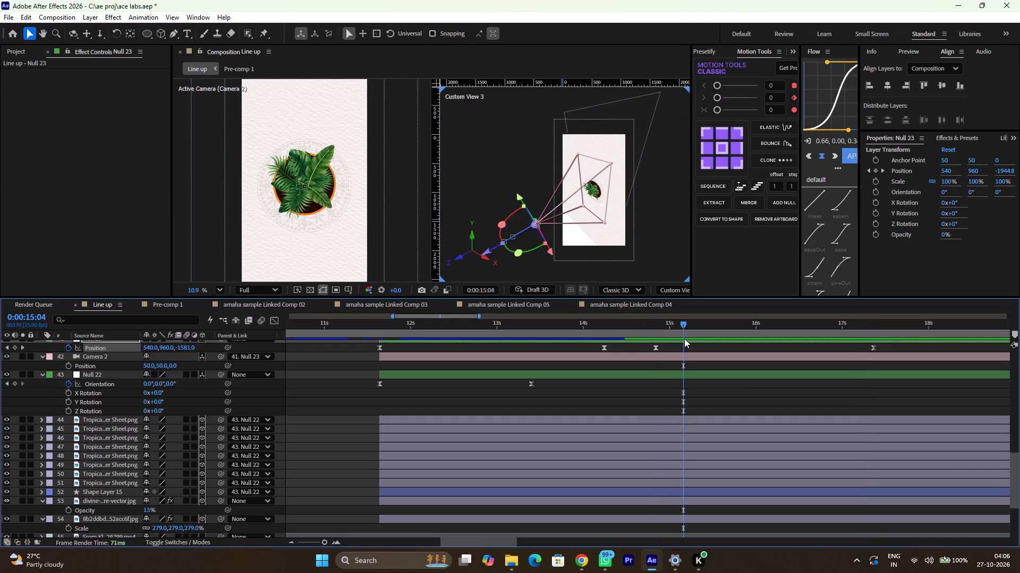
left_click(276, 320)
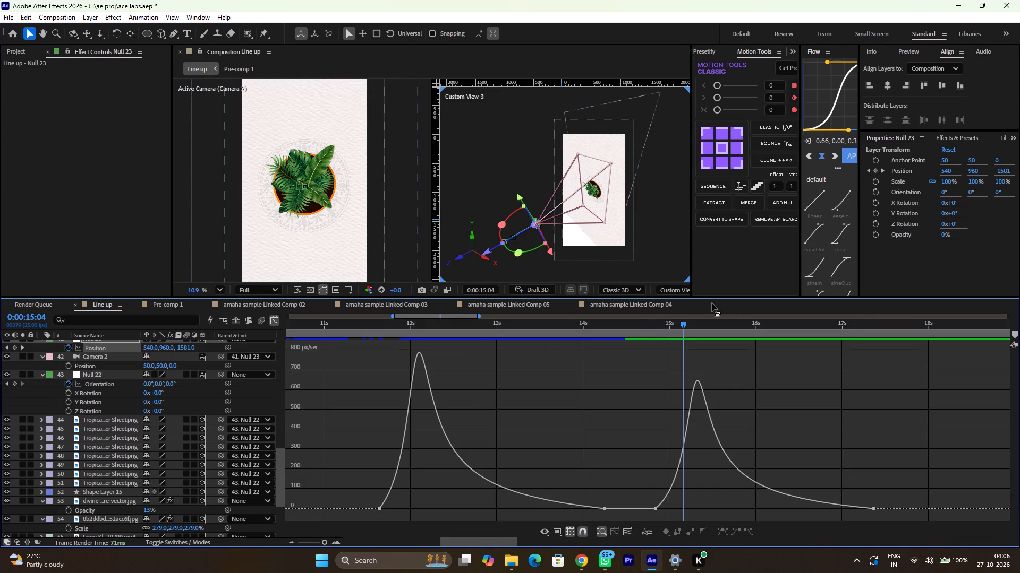
left_click_drag(683, 320, 699, 331)
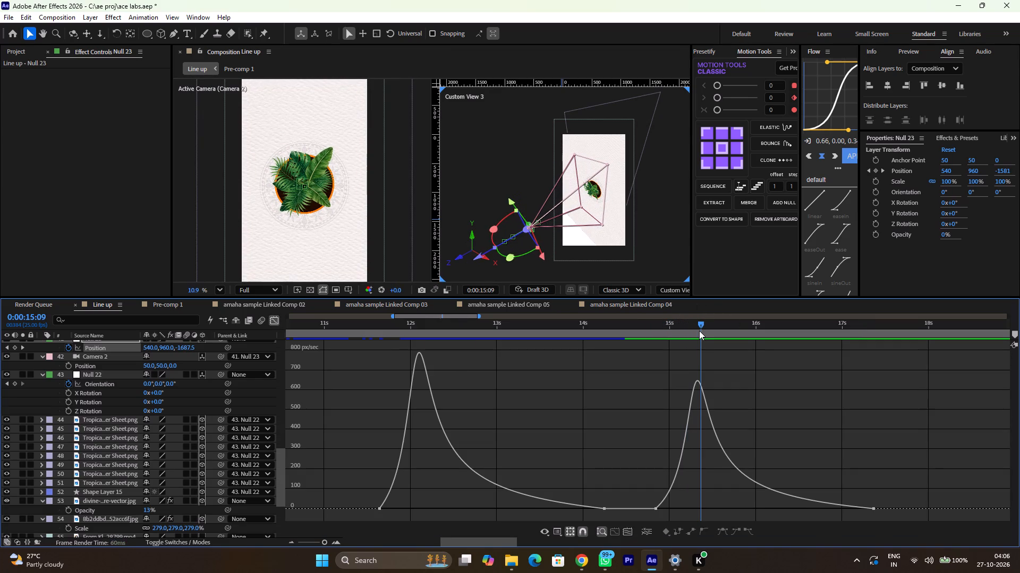
left_click_drag(699, 331, 697, 334)
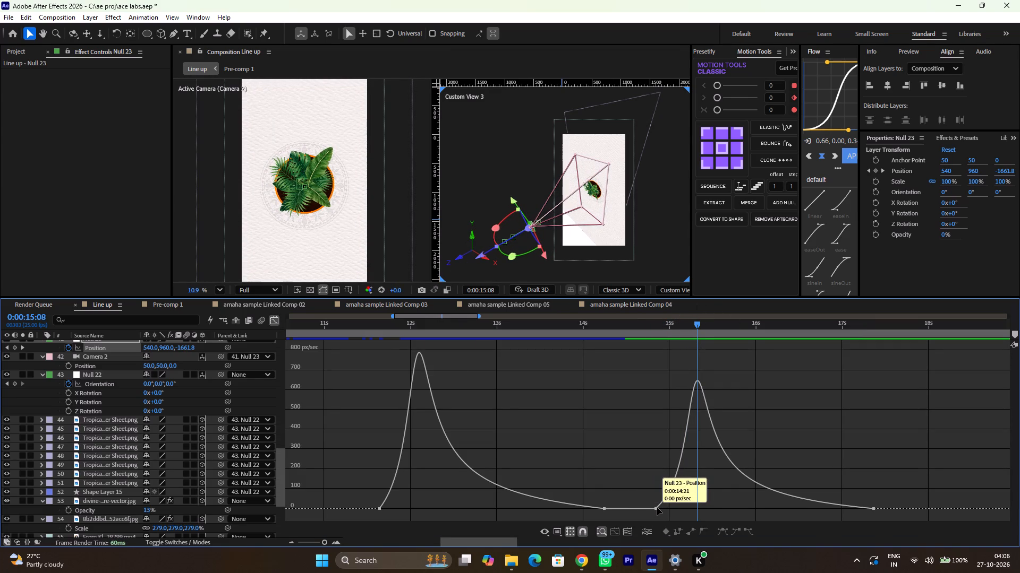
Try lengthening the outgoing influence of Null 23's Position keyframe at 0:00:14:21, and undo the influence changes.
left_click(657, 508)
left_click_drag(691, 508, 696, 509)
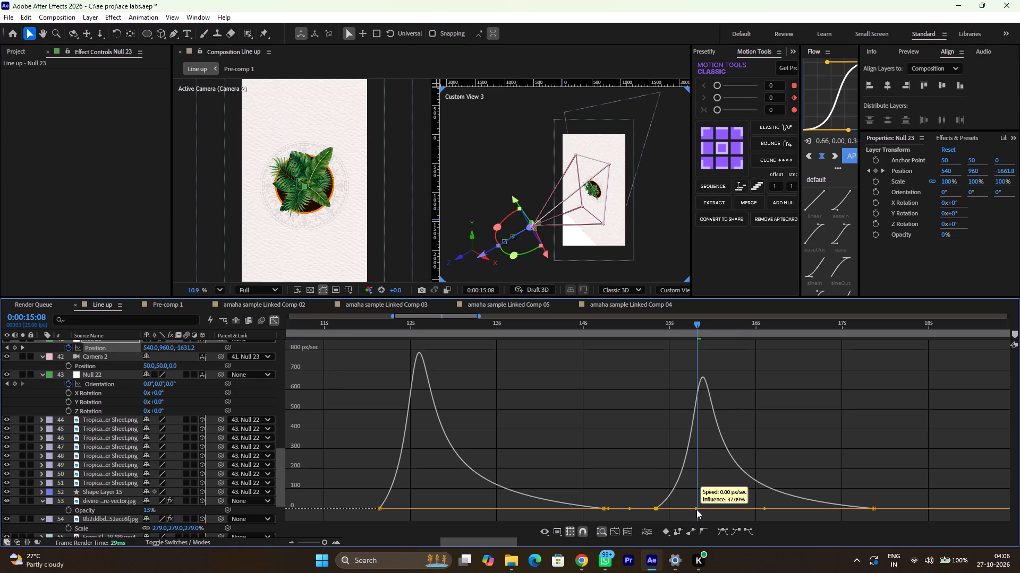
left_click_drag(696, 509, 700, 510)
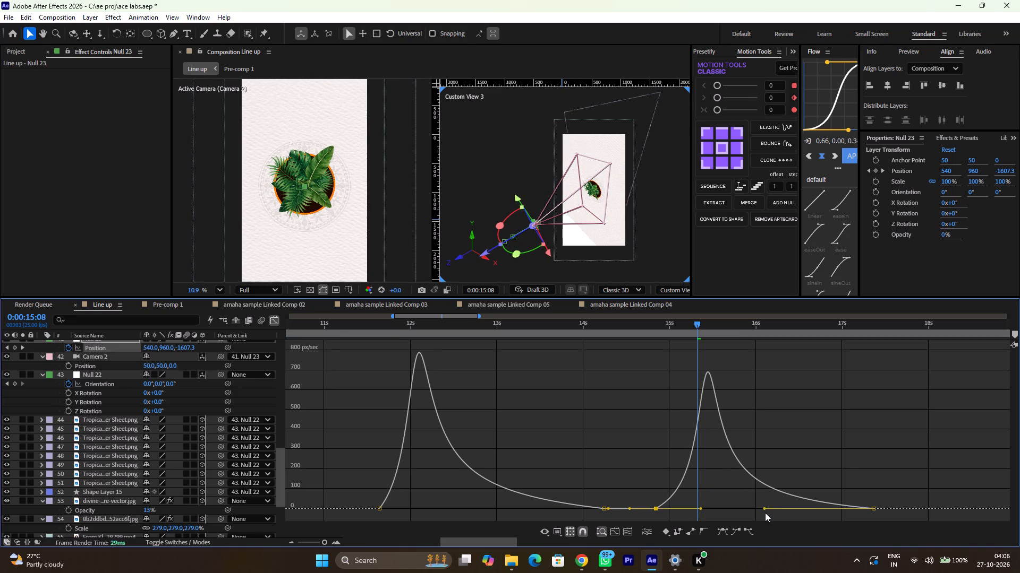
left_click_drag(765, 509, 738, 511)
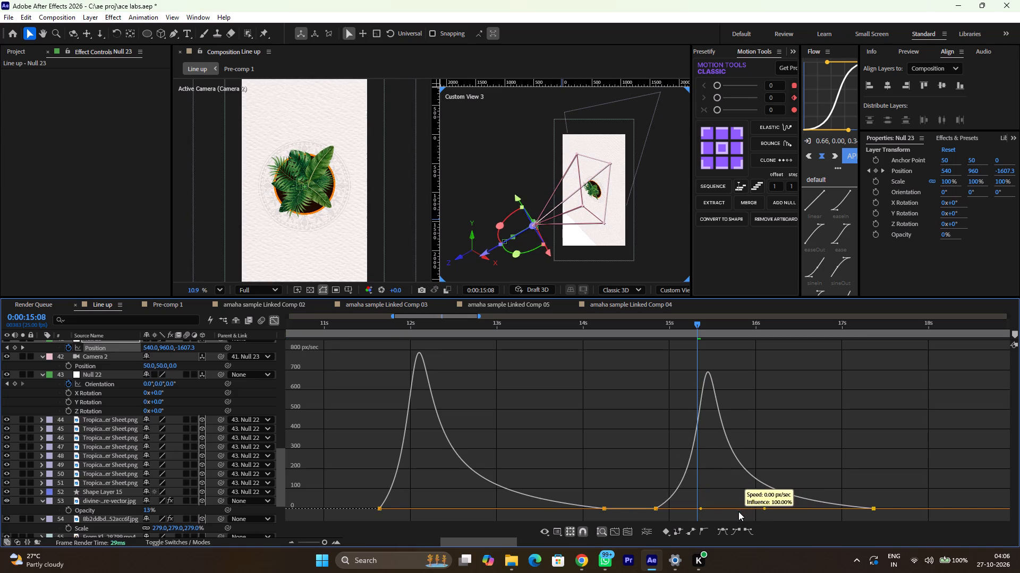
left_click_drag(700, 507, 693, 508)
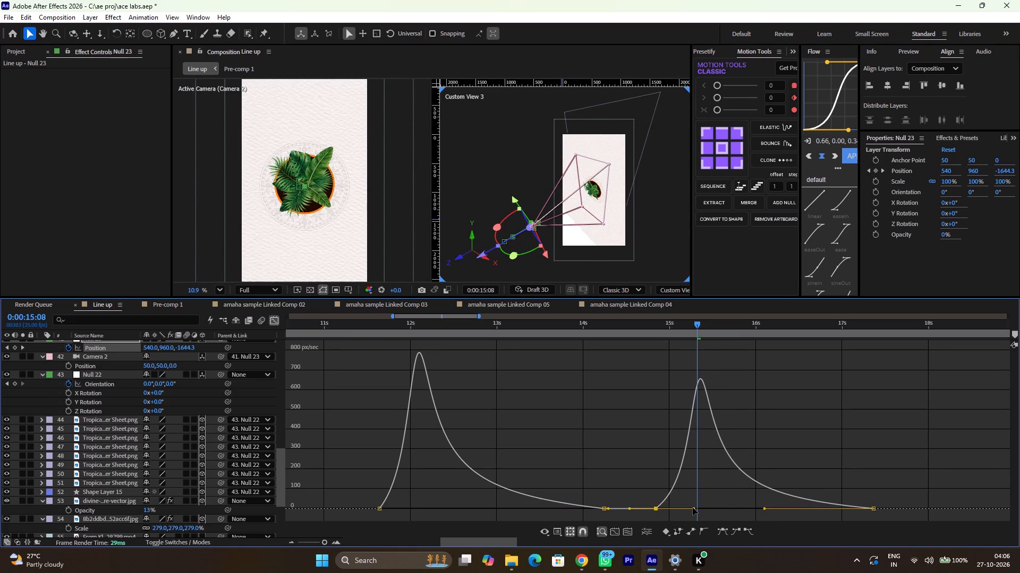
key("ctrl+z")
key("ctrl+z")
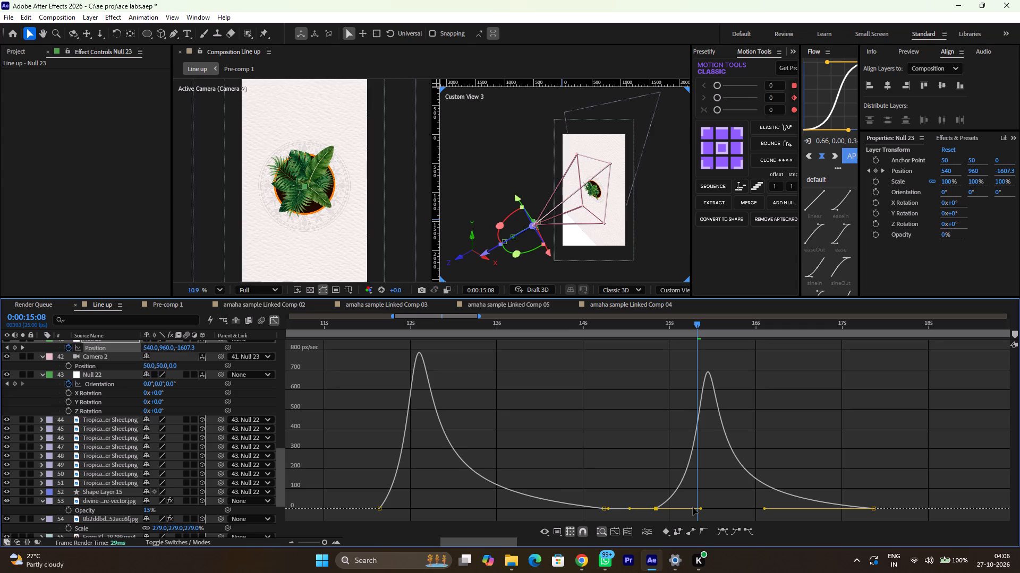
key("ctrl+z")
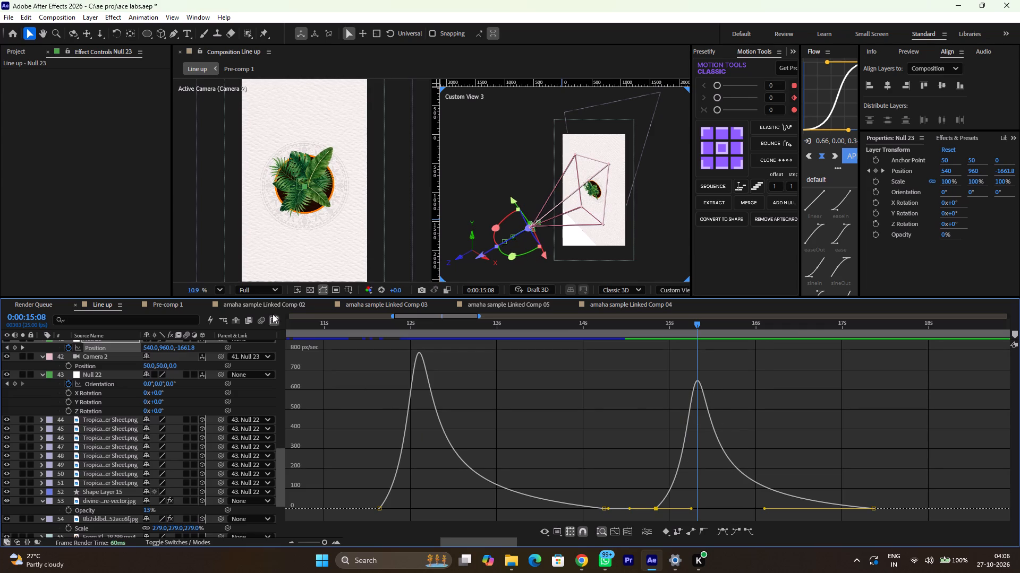
Add Position keyframes at 0:00:15:08 to the eight Tropical Leaf layers 44 to 51 and move the playhead to 0:00:17:04.
left_click(276, 322)
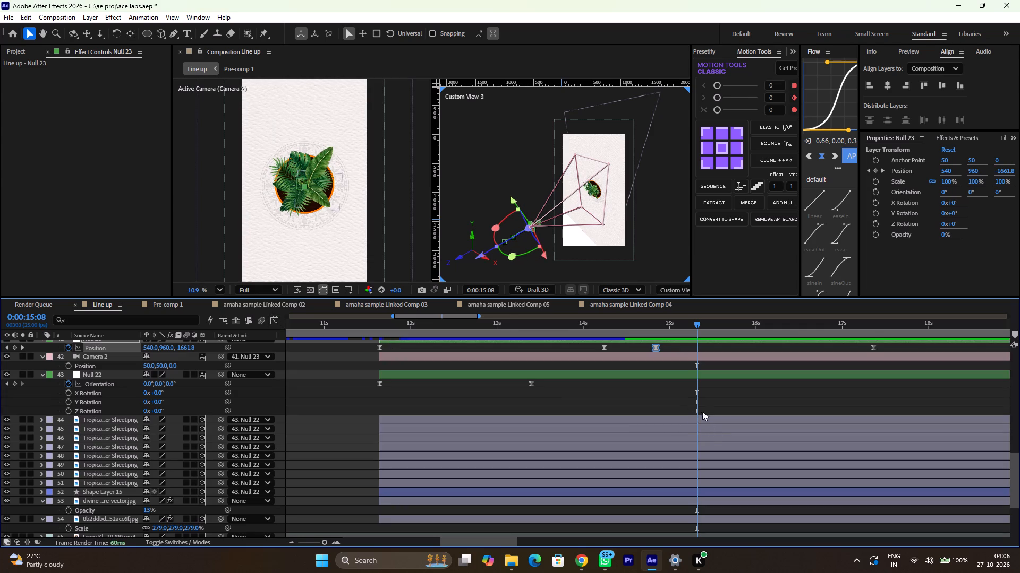
left_click(693, 422)
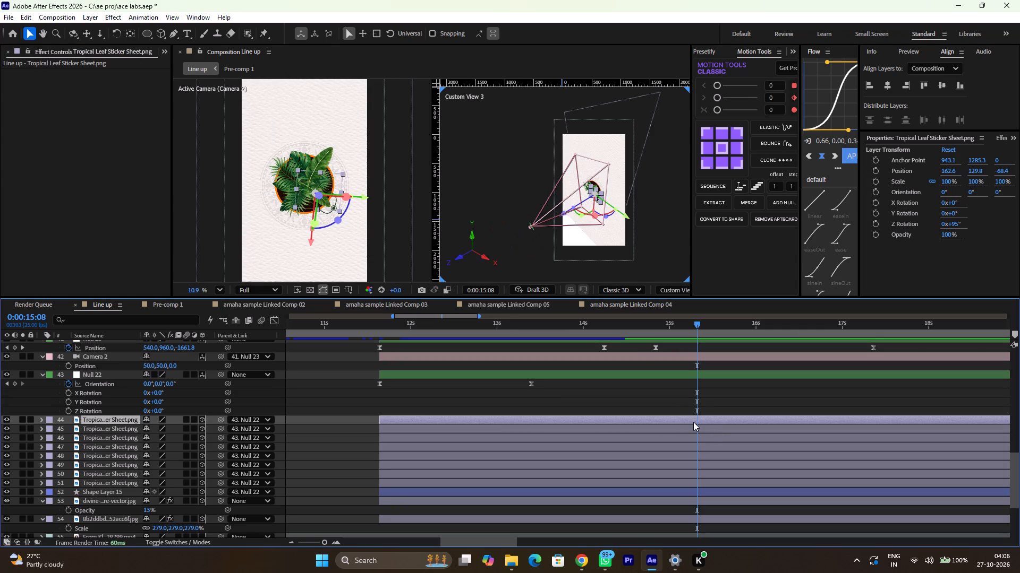
left_click(681, 481, "shift")
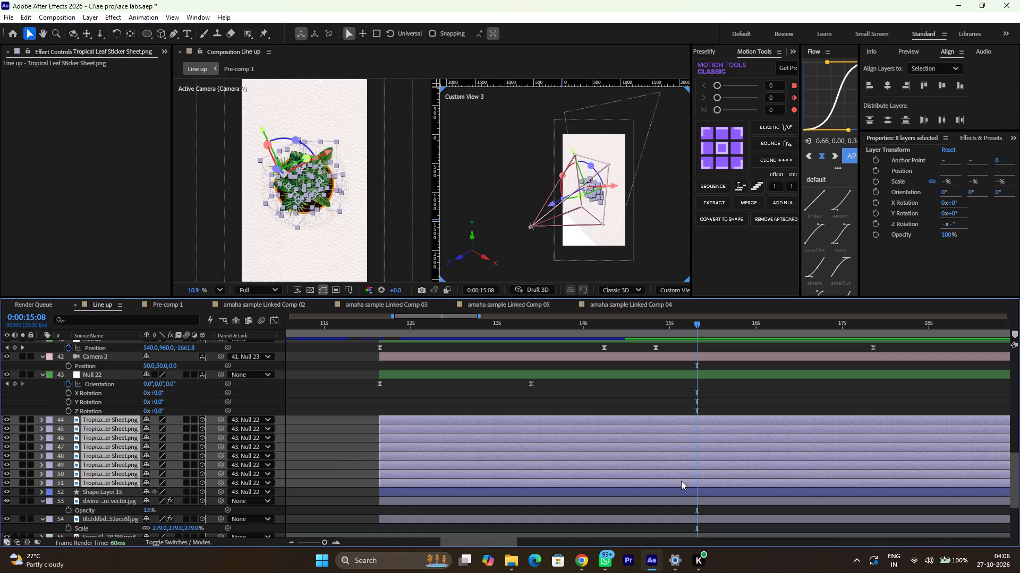
key("p")
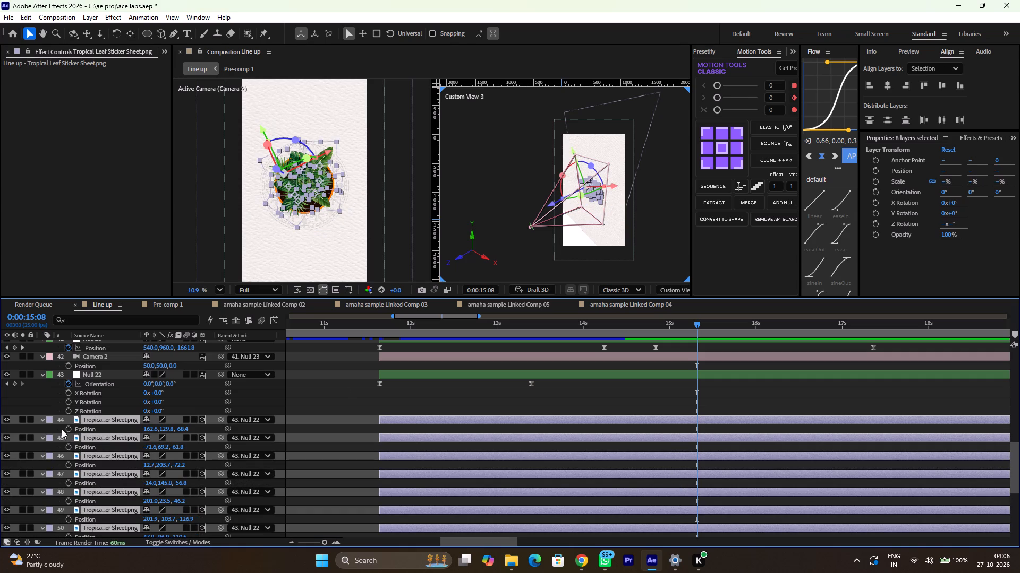
left_click(68, 431)
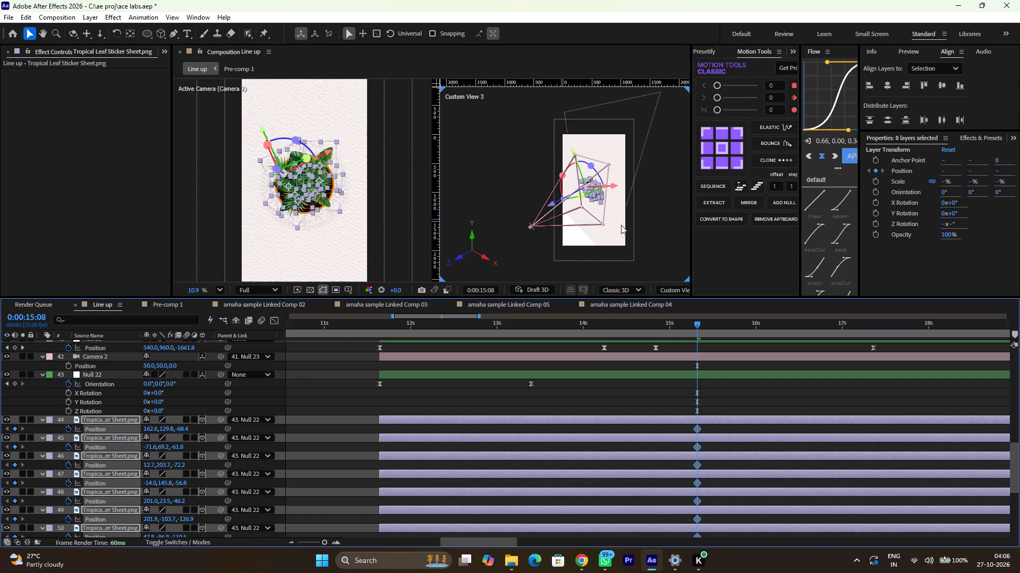
left_click_drag(721, 325, 854, 323)
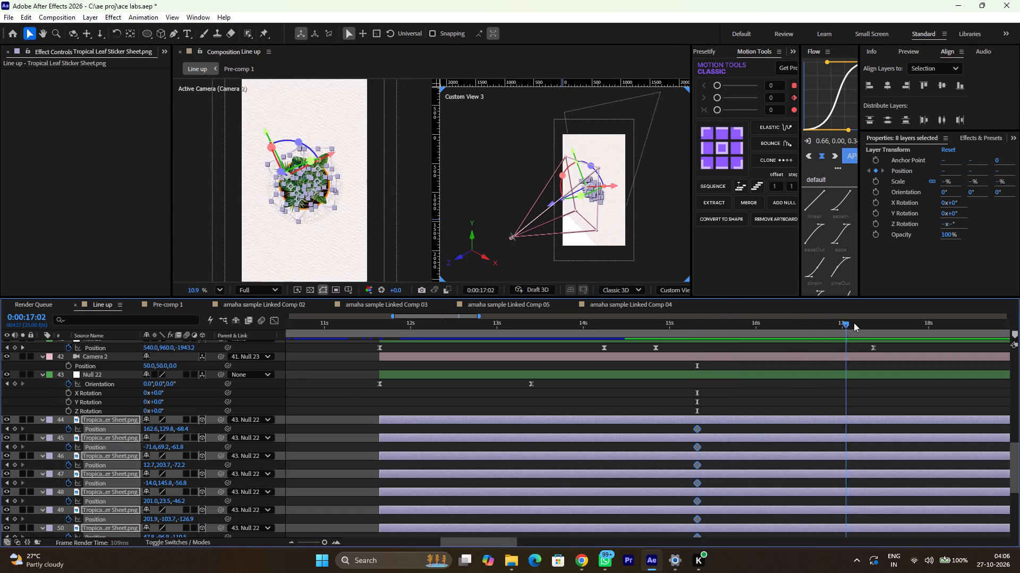
left_click_drag(854, 323, 856, 324)
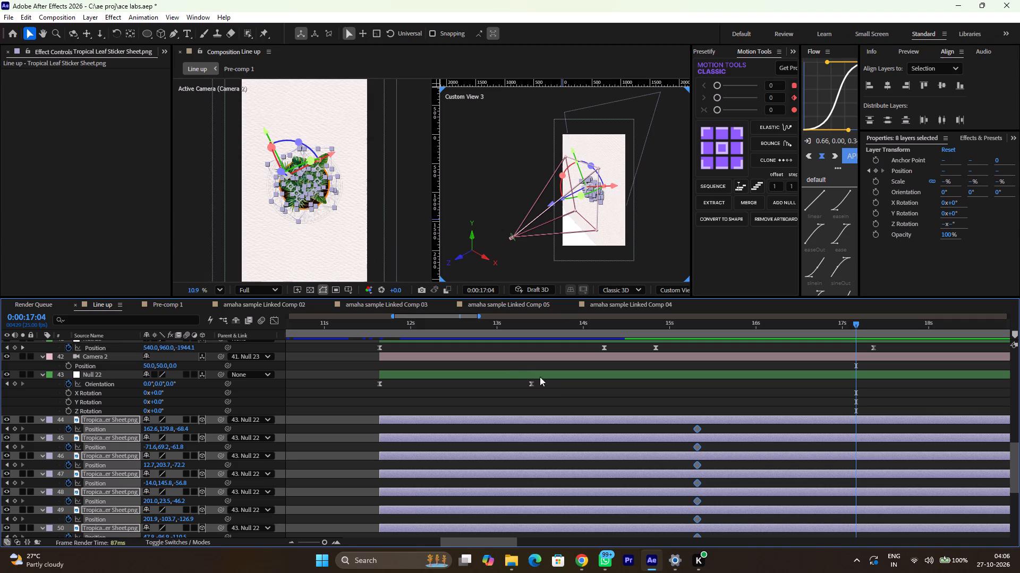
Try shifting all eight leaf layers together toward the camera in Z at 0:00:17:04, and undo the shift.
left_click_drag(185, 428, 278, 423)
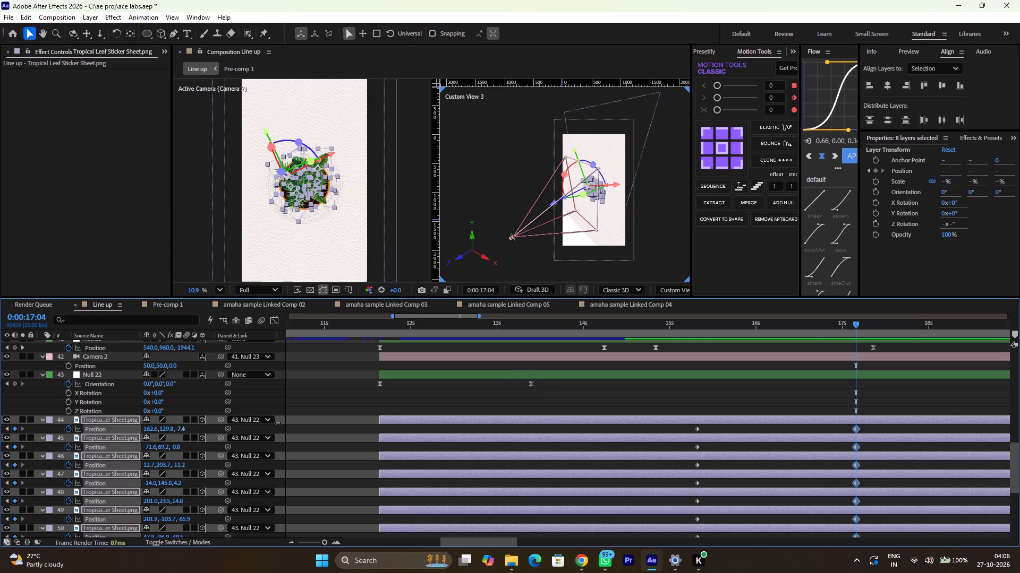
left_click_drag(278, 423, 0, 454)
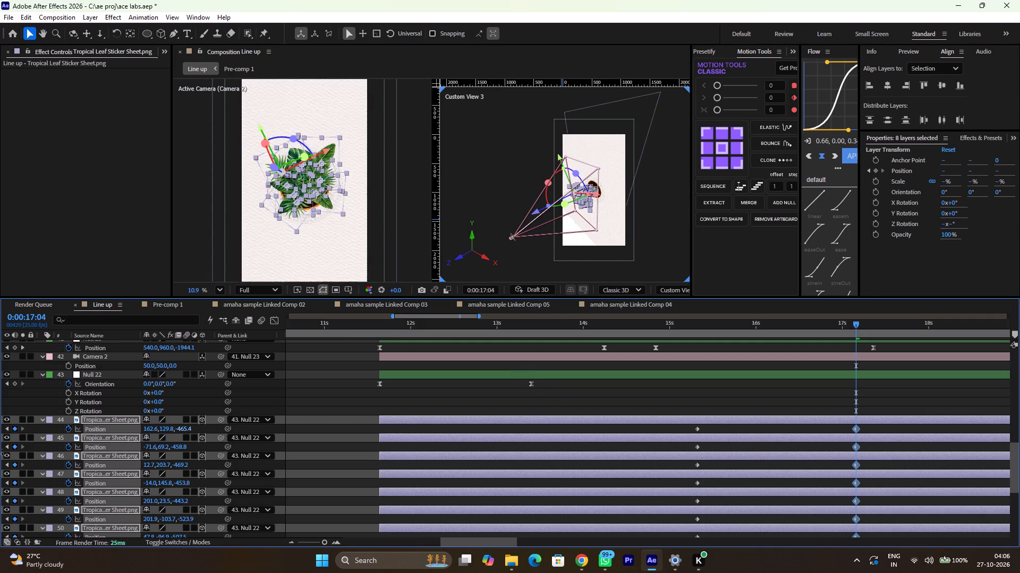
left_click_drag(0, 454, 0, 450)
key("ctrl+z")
Keyframe only leaf layer 44 at 0:00:17:04 with its Z position at -1150.4, closer to the camera.
left_click(347, 460)
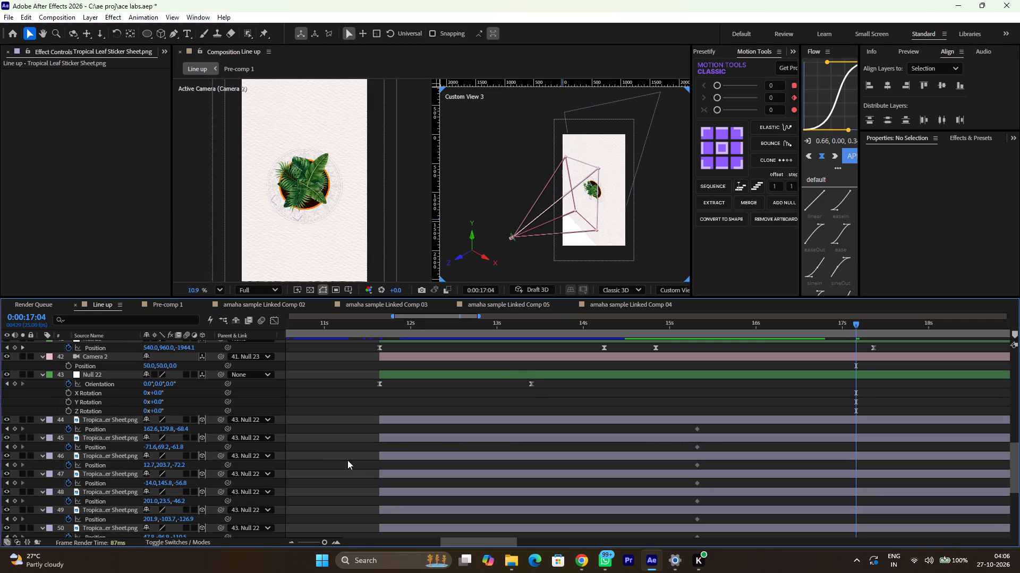
left_click_drag(181, 428, 314, 428)
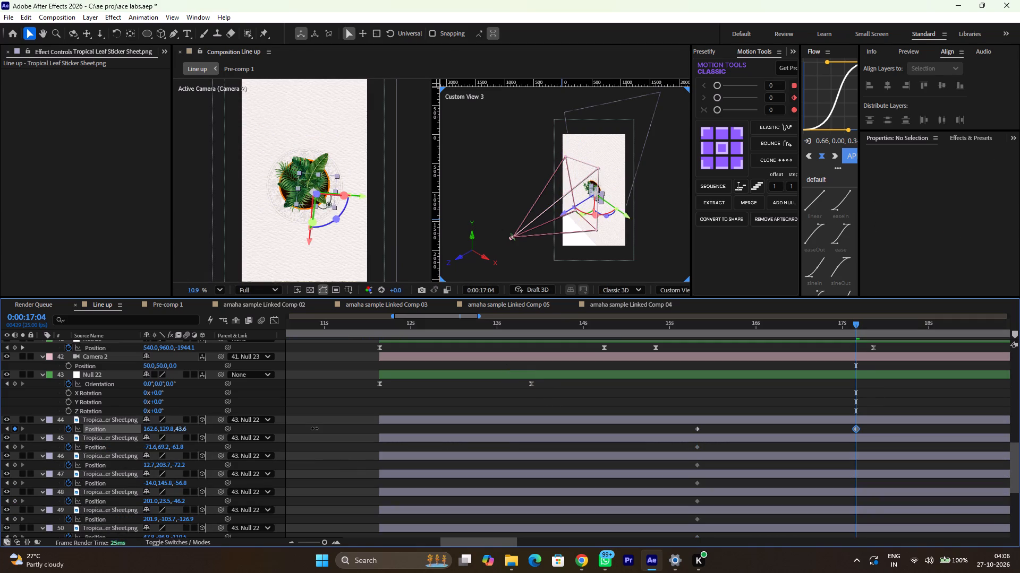
left_click_drag(314, 428, 0, 523)
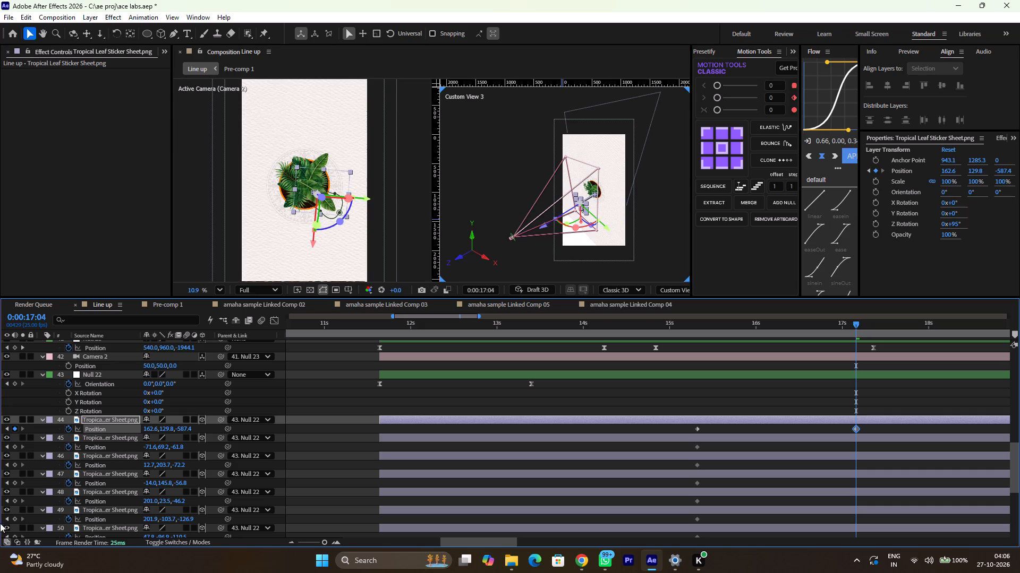
left_click_drag(182, 428, 0, 509)
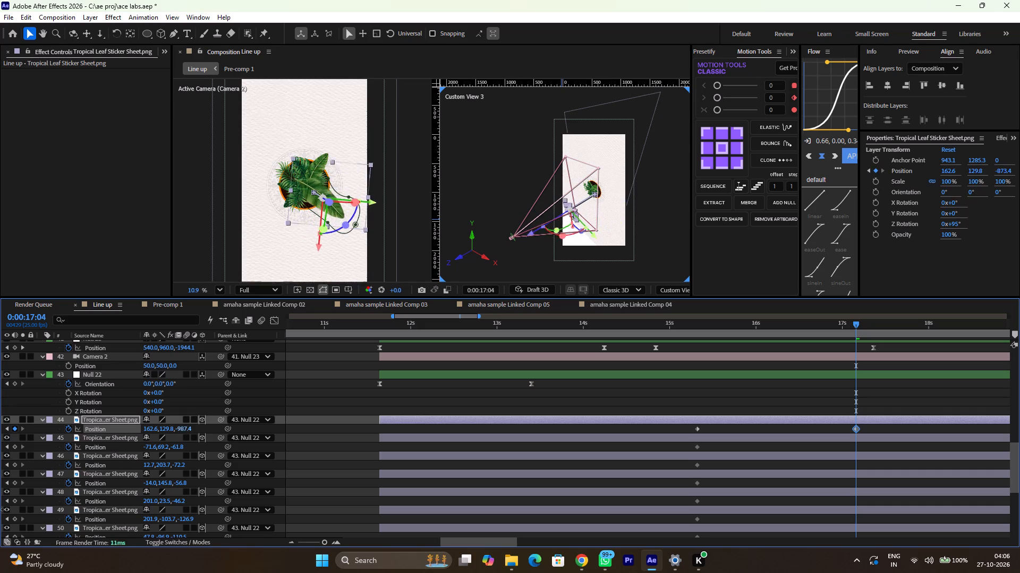
left_click_drag(0, 509, 2, 545)
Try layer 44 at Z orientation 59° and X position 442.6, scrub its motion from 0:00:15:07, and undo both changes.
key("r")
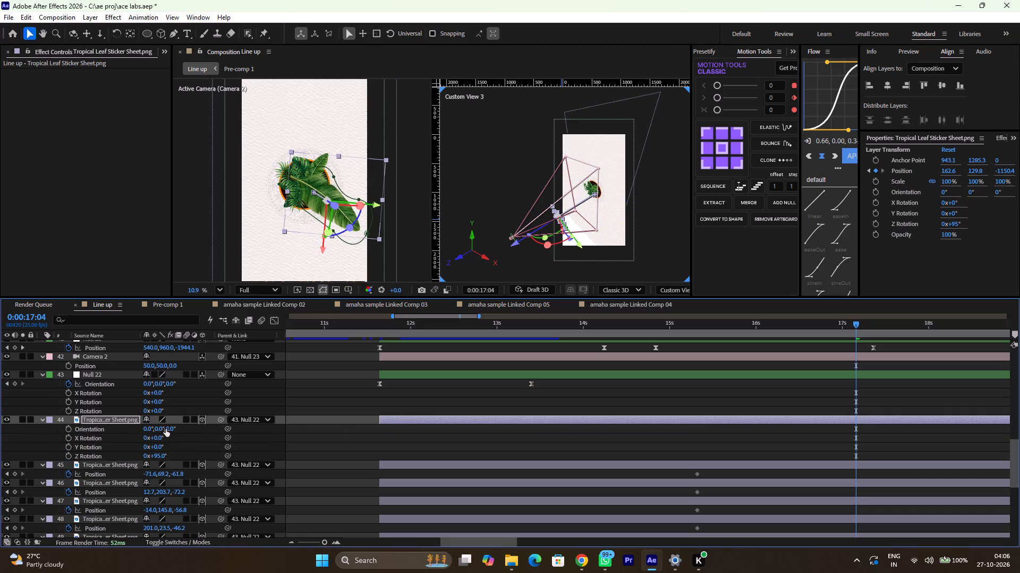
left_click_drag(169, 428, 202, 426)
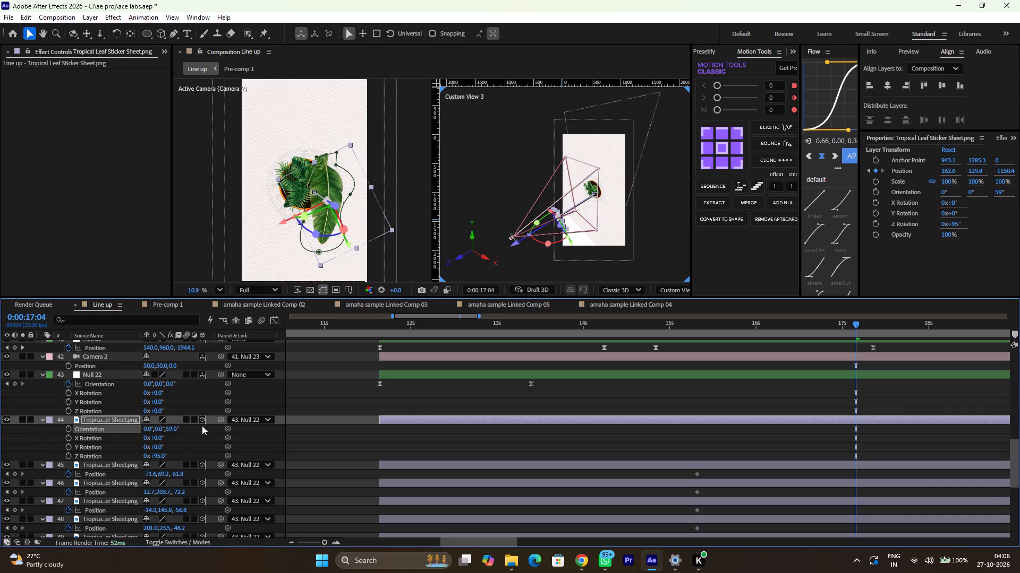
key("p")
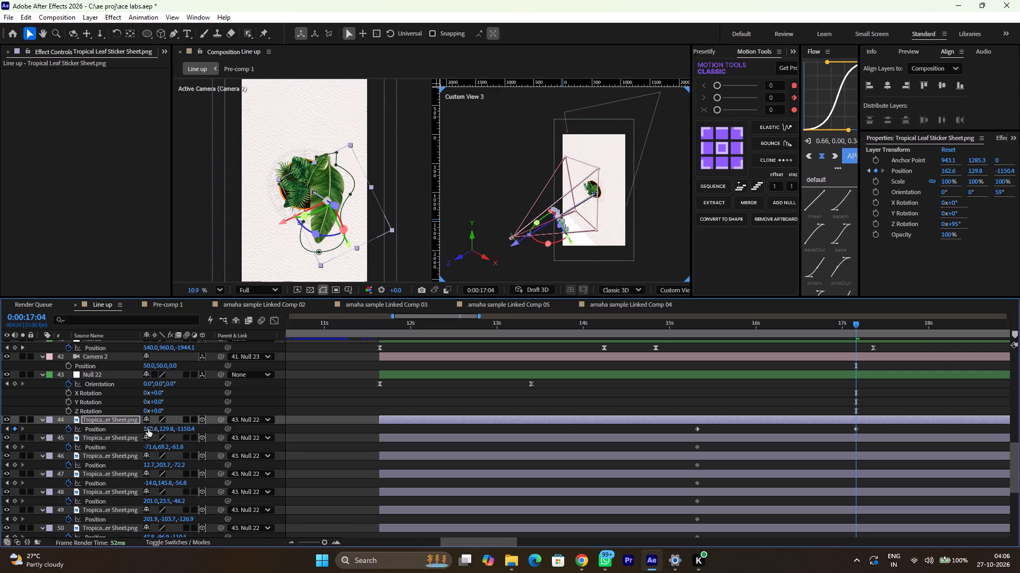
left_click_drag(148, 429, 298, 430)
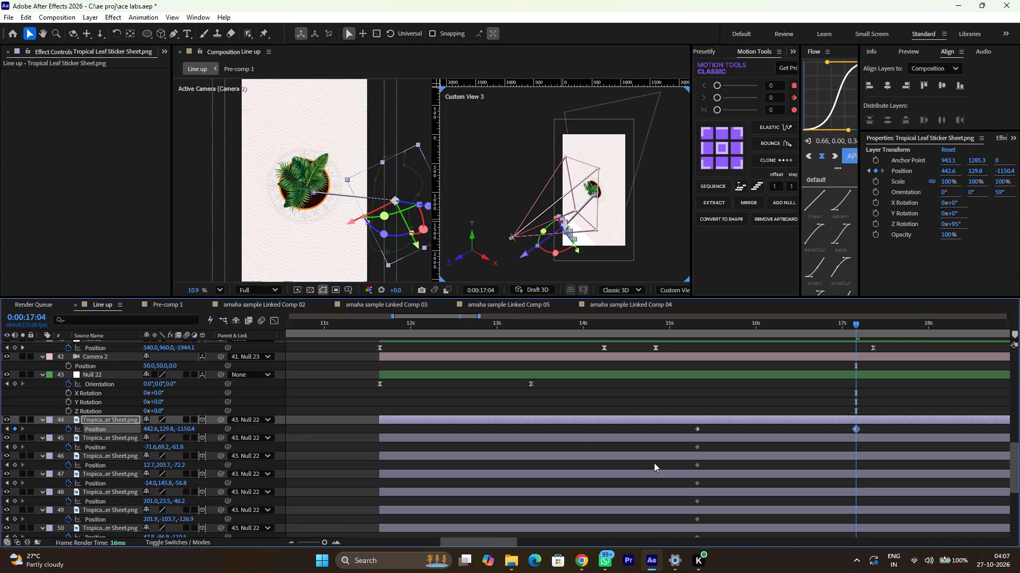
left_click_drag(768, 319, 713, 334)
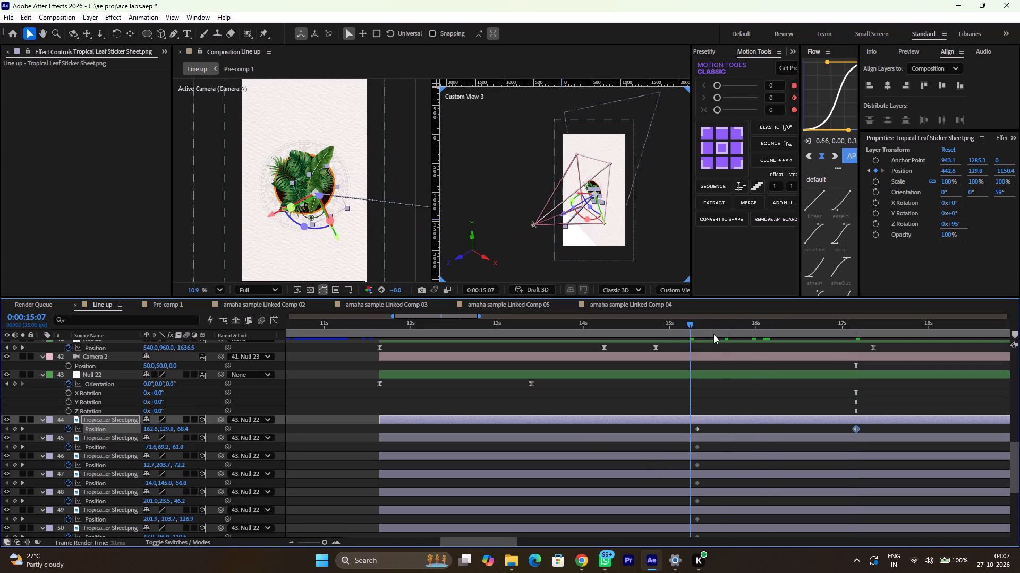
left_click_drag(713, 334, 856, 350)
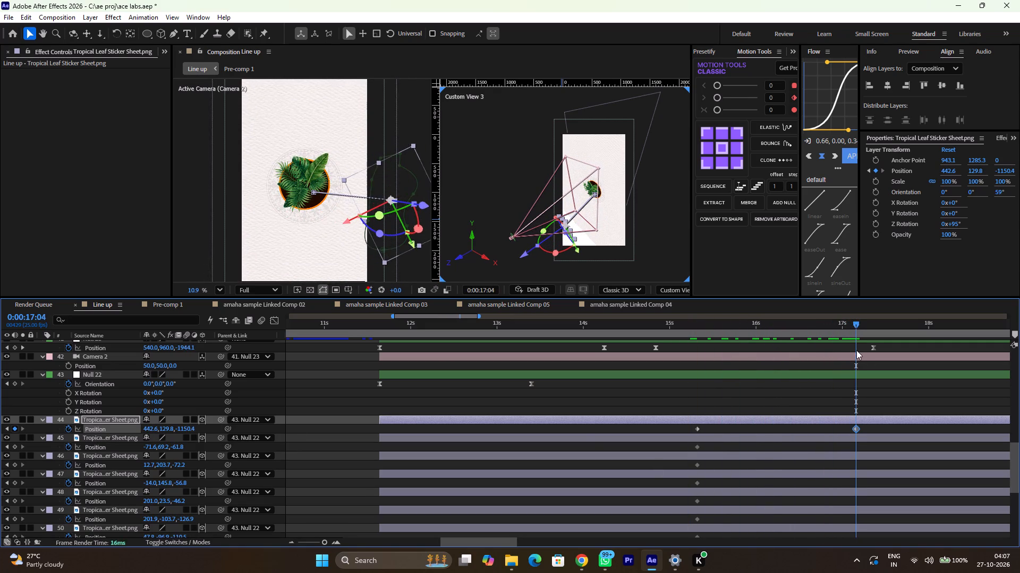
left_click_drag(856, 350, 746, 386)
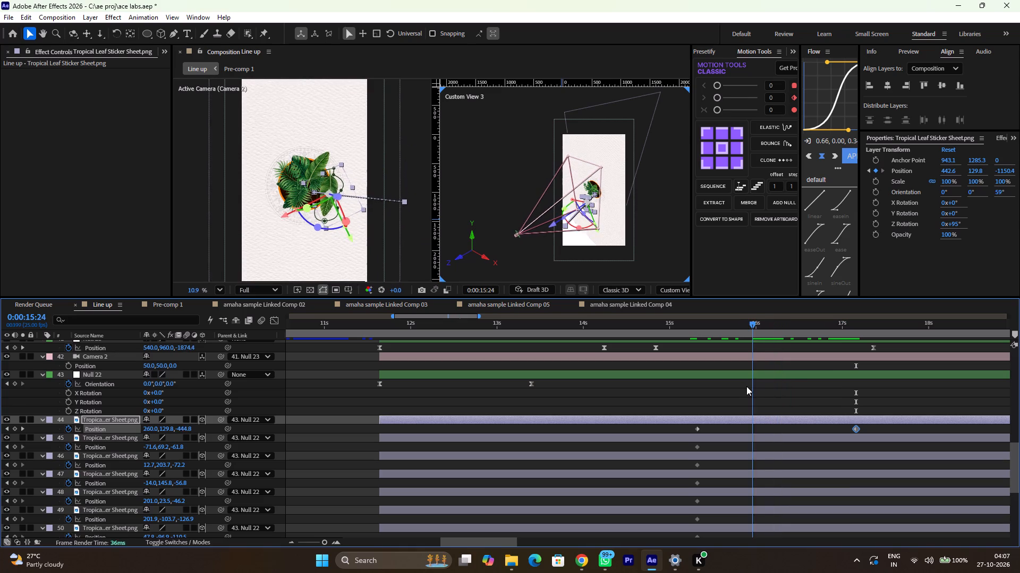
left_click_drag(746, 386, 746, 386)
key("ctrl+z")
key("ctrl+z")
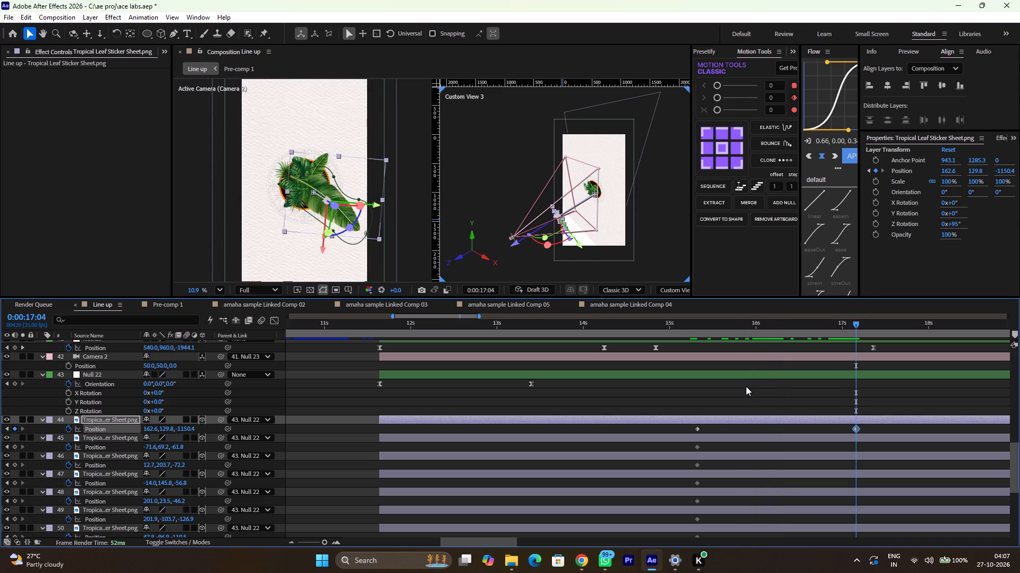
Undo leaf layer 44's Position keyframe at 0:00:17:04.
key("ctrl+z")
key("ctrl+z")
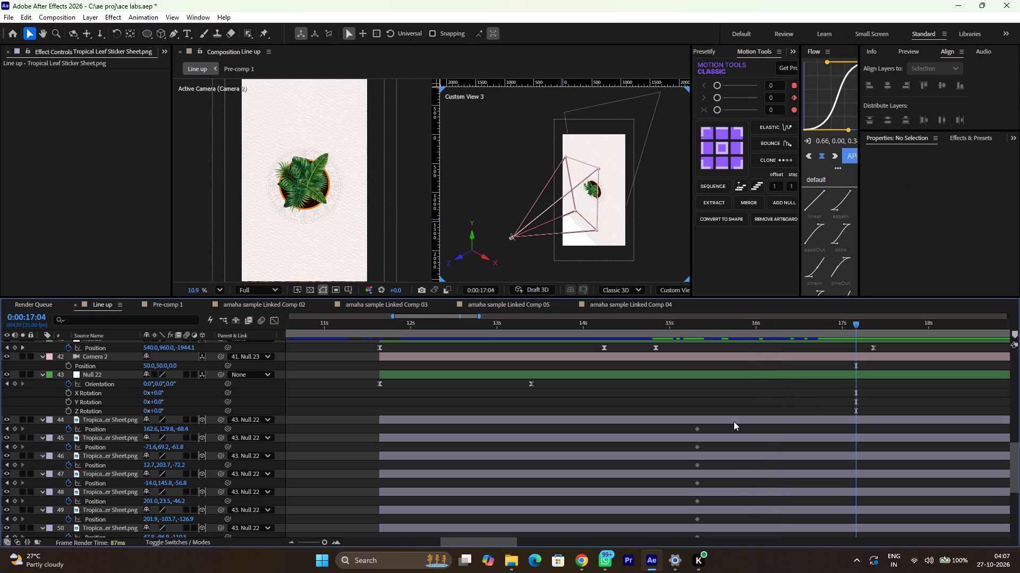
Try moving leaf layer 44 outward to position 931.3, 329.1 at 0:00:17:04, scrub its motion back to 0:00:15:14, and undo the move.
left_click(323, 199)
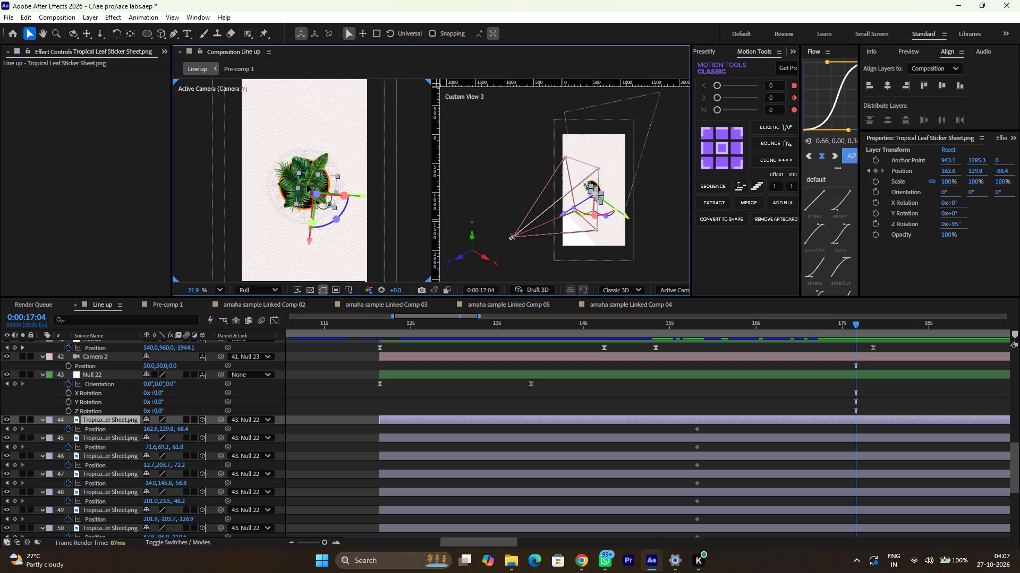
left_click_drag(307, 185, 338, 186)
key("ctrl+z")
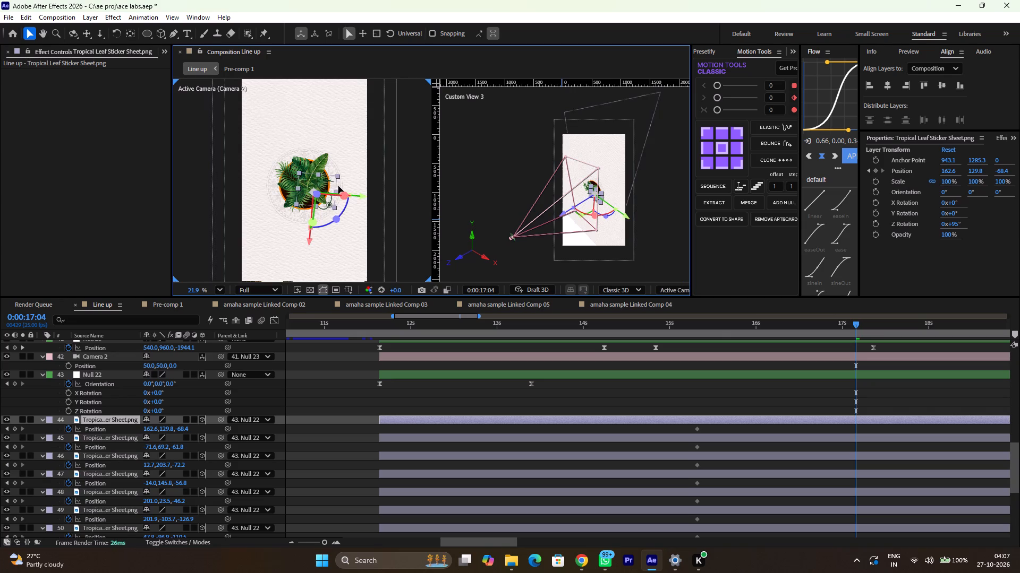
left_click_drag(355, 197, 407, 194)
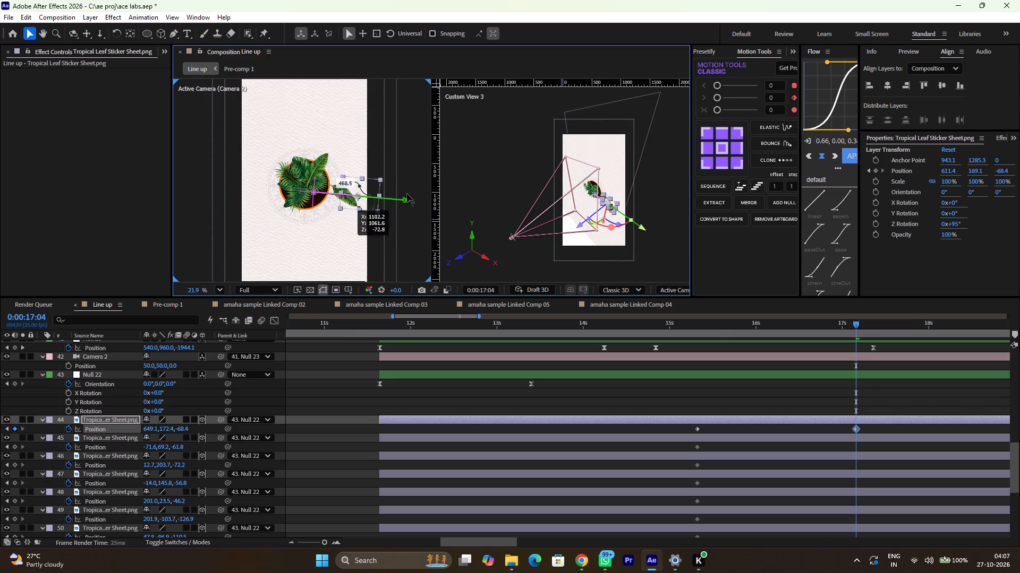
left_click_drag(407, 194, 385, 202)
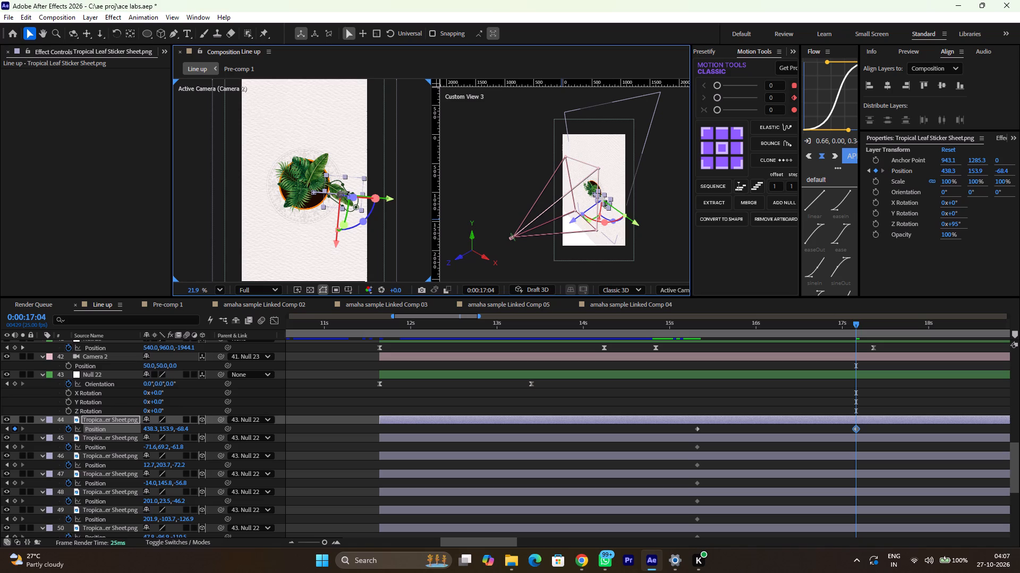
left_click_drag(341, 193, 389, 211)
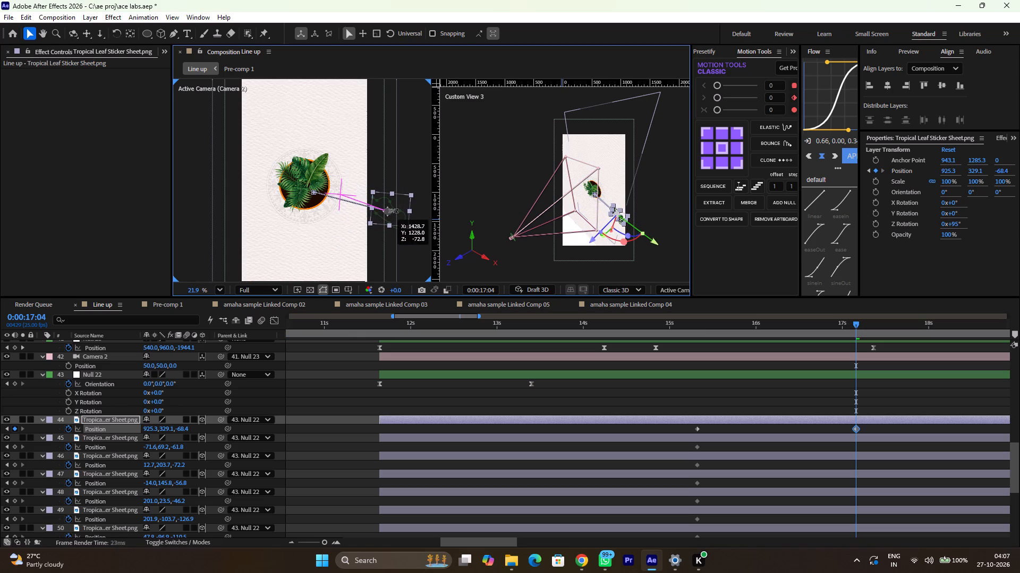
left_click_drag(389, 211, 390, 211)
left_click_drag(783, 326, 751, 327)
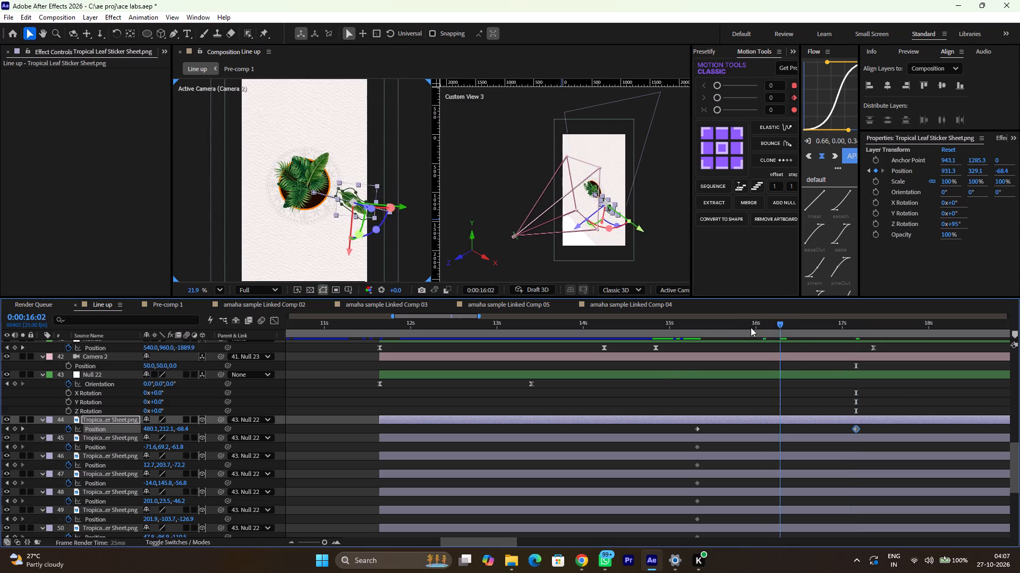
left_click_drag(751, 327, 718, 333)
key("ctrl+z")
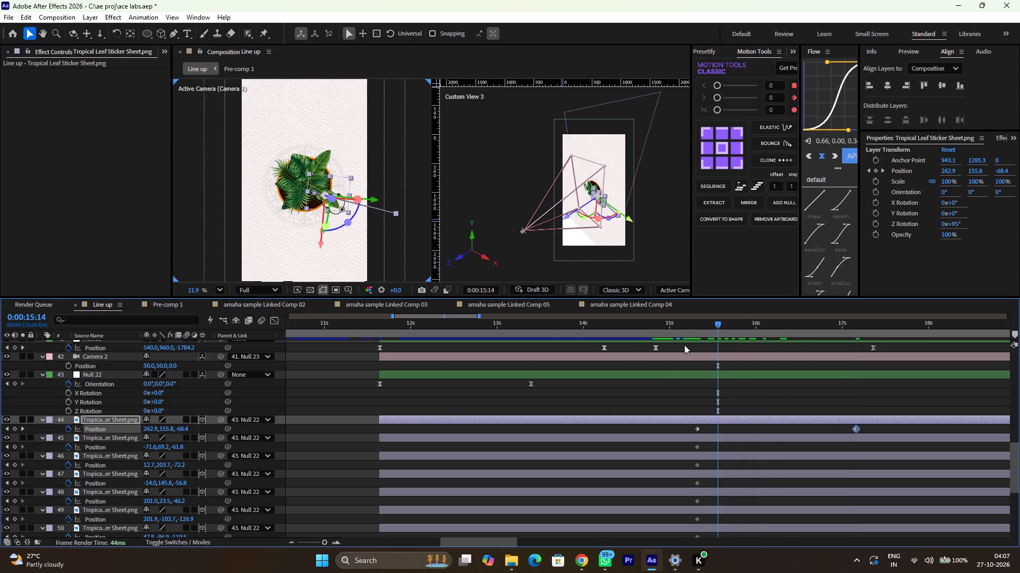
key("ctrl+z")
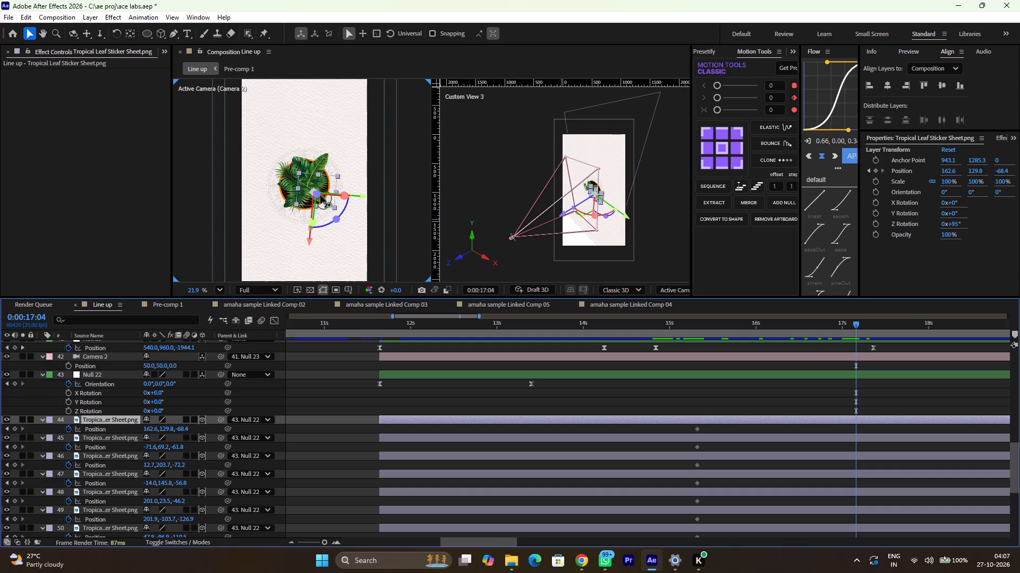
Keyframe leaf layer 44 closer to the camera at 0:00:17:04, with its Z position at about -762.9.
left_click_drag(320, 194, 335, 209)
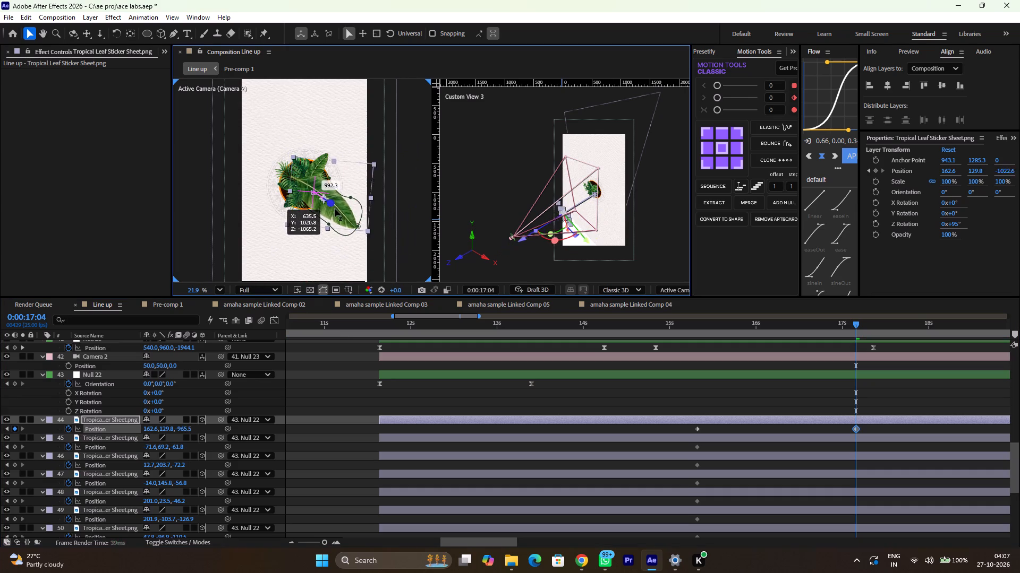
left_click_drag(335, 209, 333, 209)
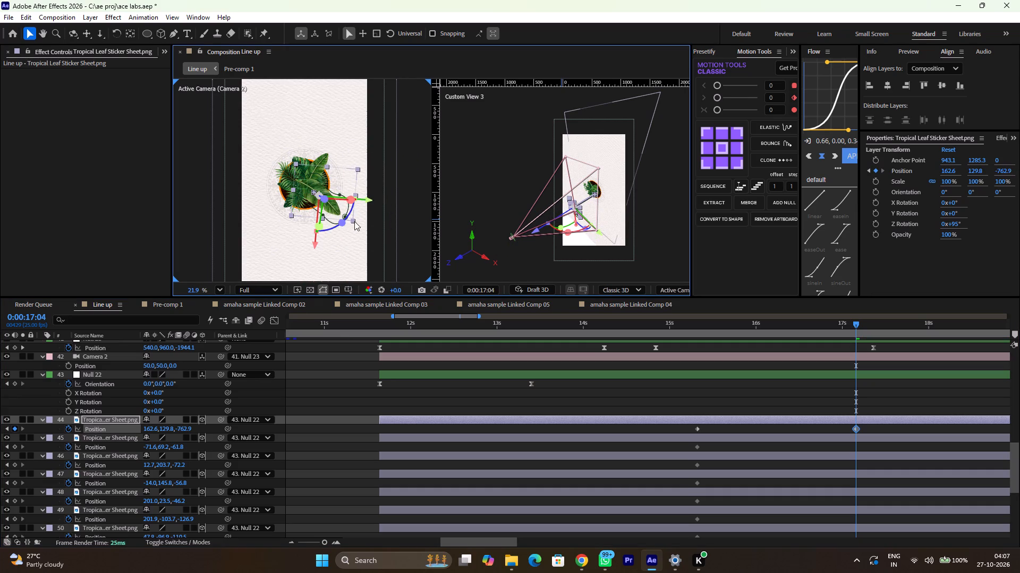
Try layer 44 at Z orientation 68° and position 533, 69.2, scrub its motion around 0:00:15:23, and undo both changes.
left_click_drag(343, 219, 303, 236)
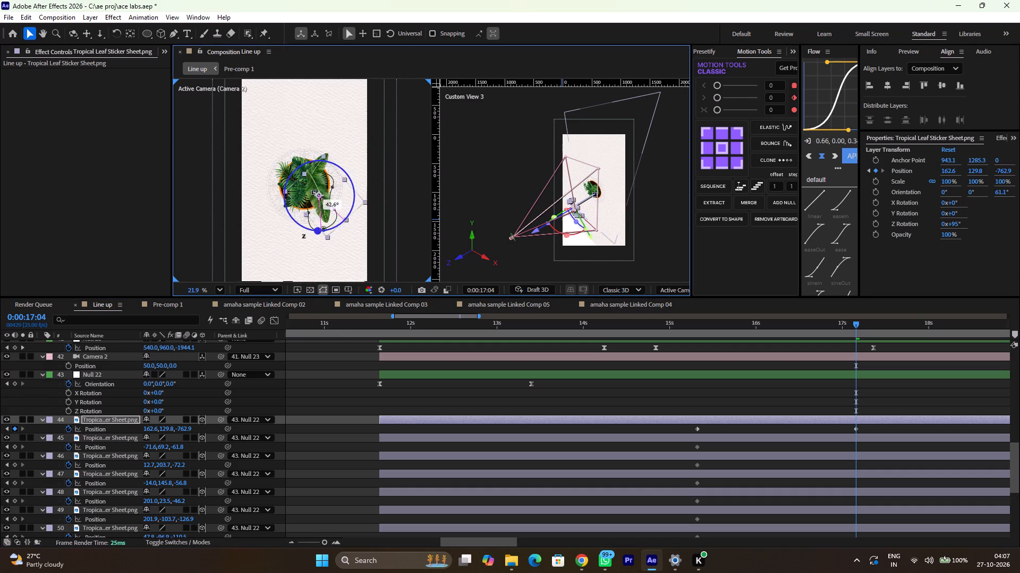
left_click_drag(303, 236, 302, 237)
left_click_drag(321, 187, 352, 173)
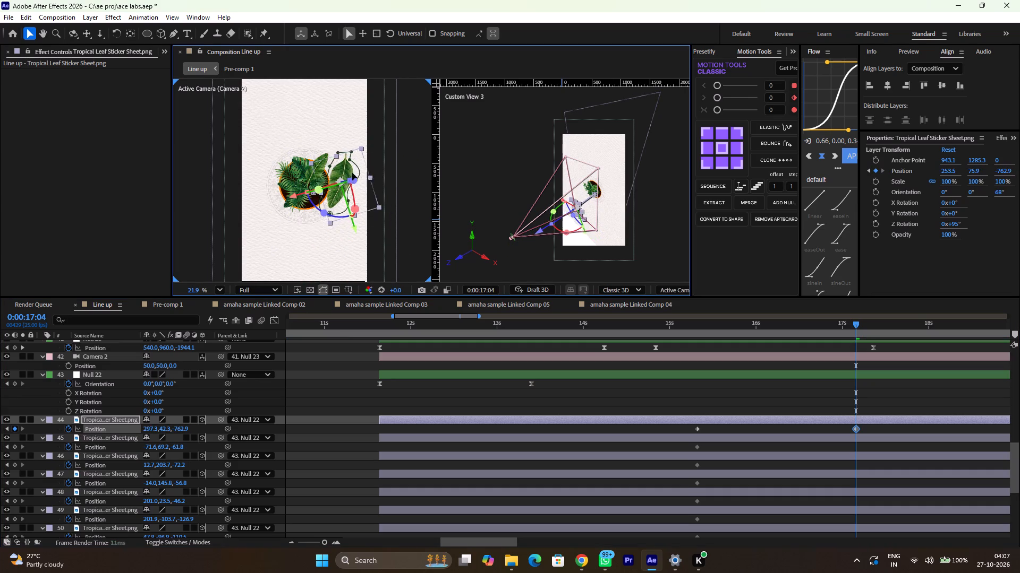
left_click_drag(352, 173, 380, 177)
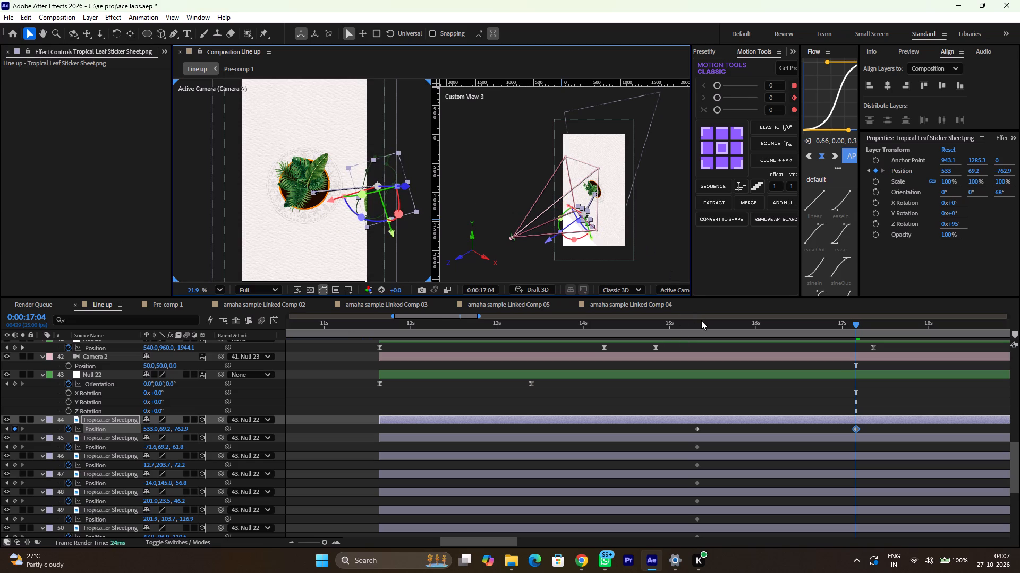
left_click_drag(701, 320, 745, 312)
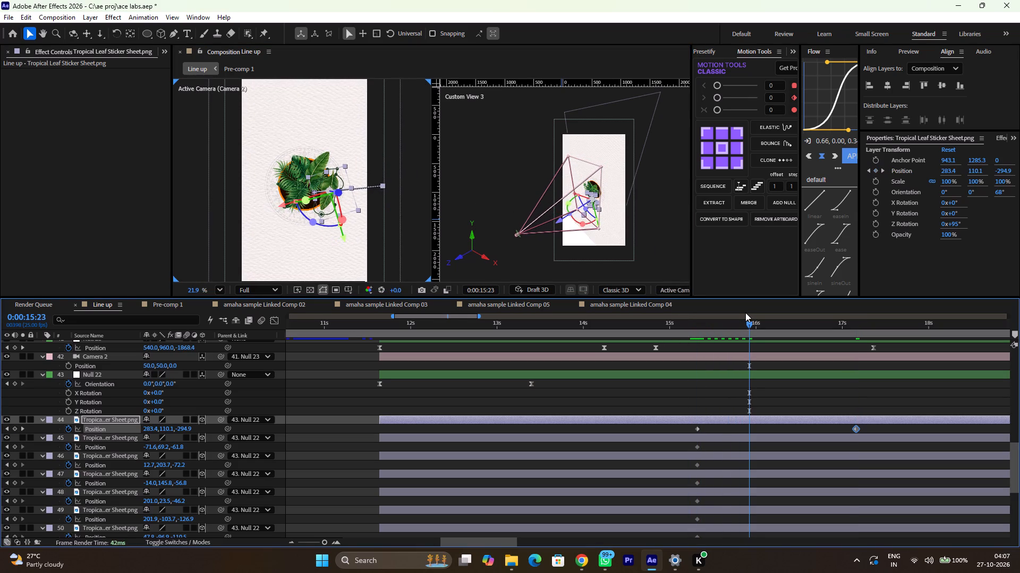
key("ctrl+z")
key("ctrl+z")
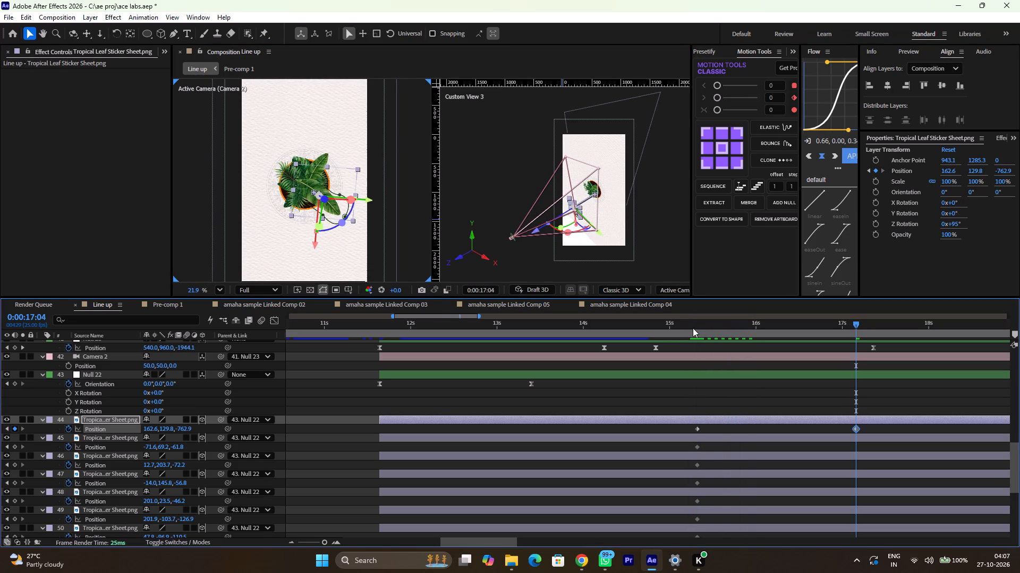
Keyframe leaf layer 44's Orientation at 0° at 0:00:15:09 and at 23° in Z at 0:00:17:04.
key("r")
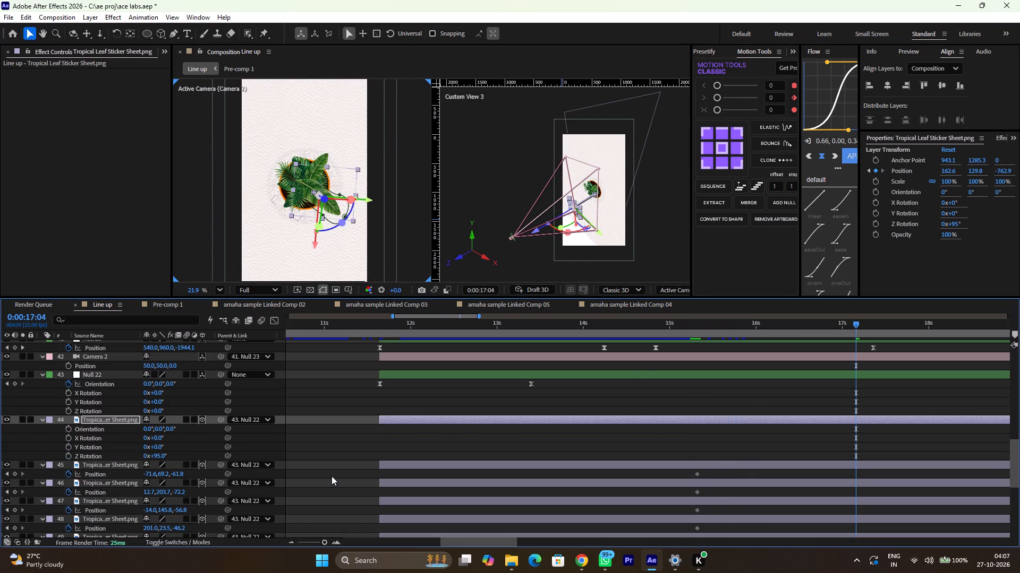
left_click(70, 429)
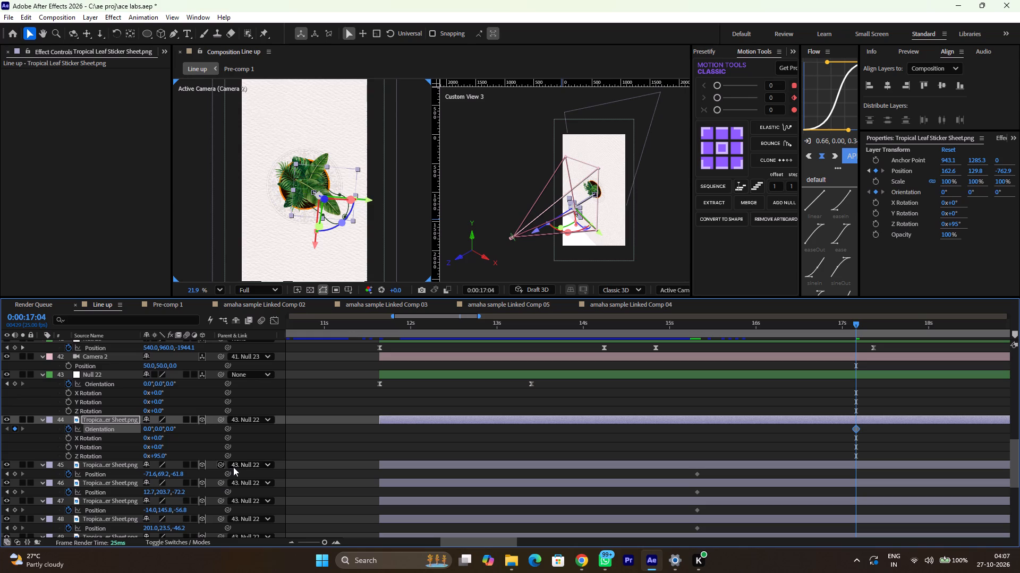
left_click_drag(697, 319, 699, 325)
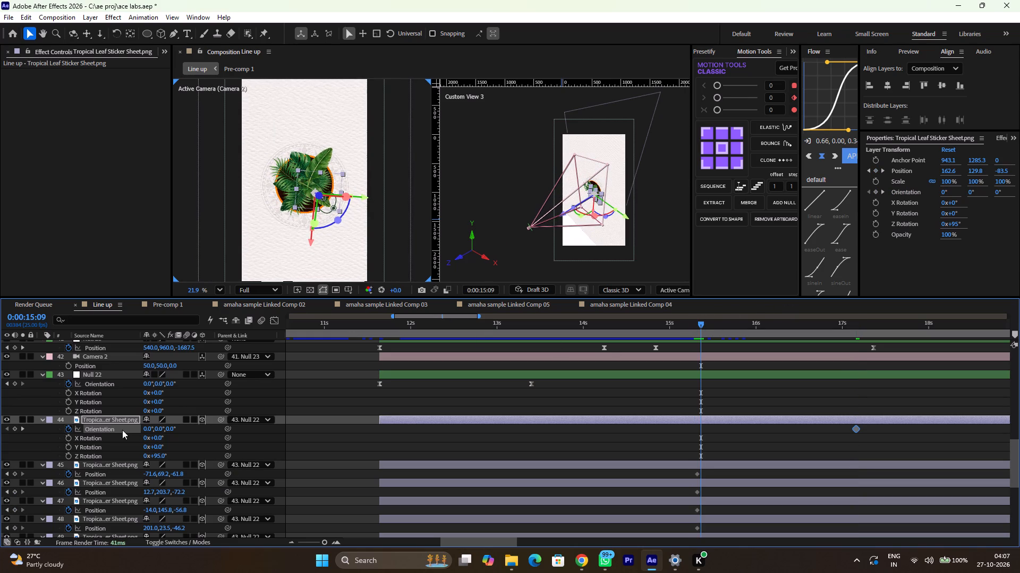
left_click(13, 429)
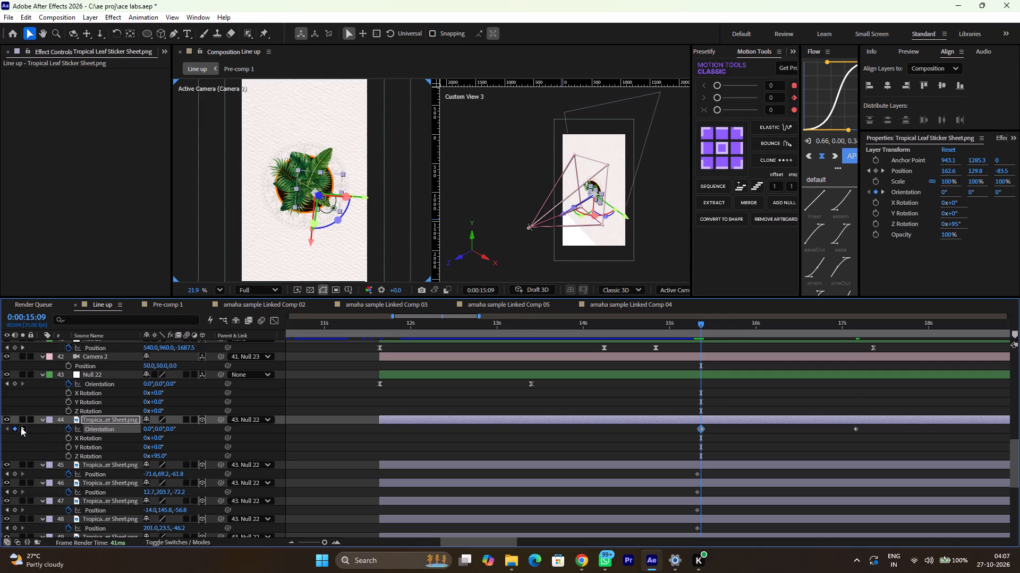
left_click(20, 428)
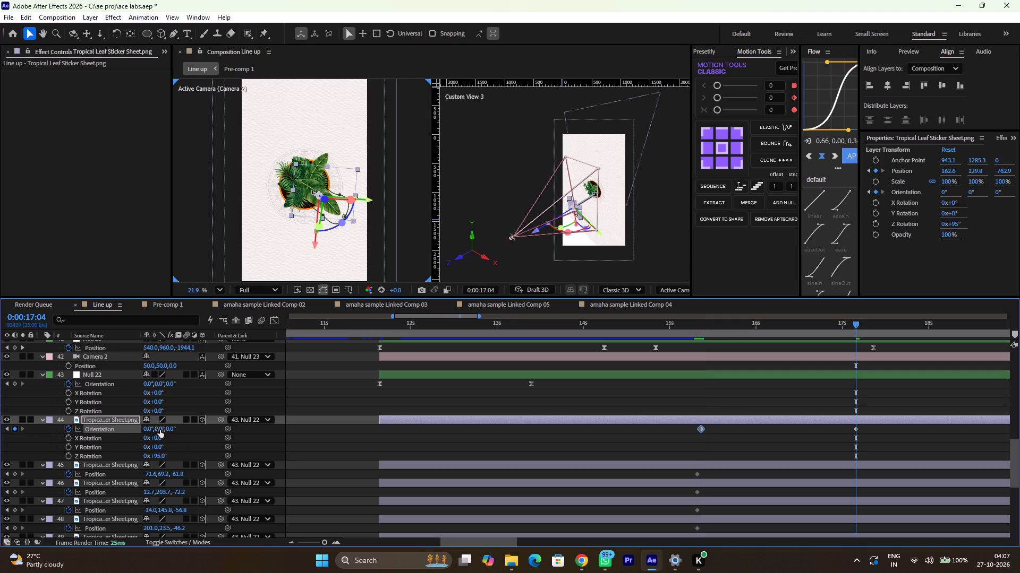
left_click_drag(160, 430, 182, 430)
key("ctrl+z")
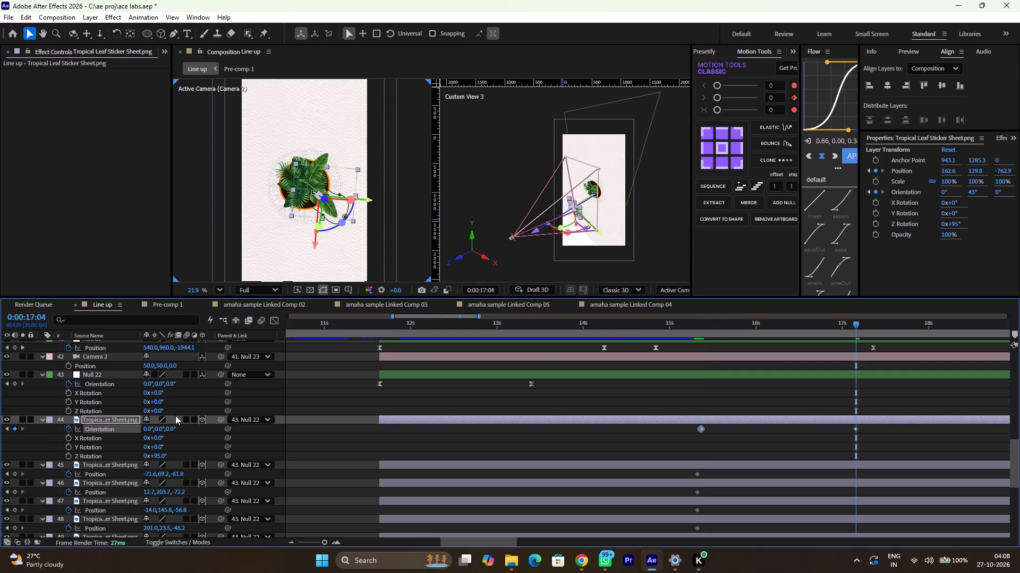
left_click_drag(344, 225, 334, 247)
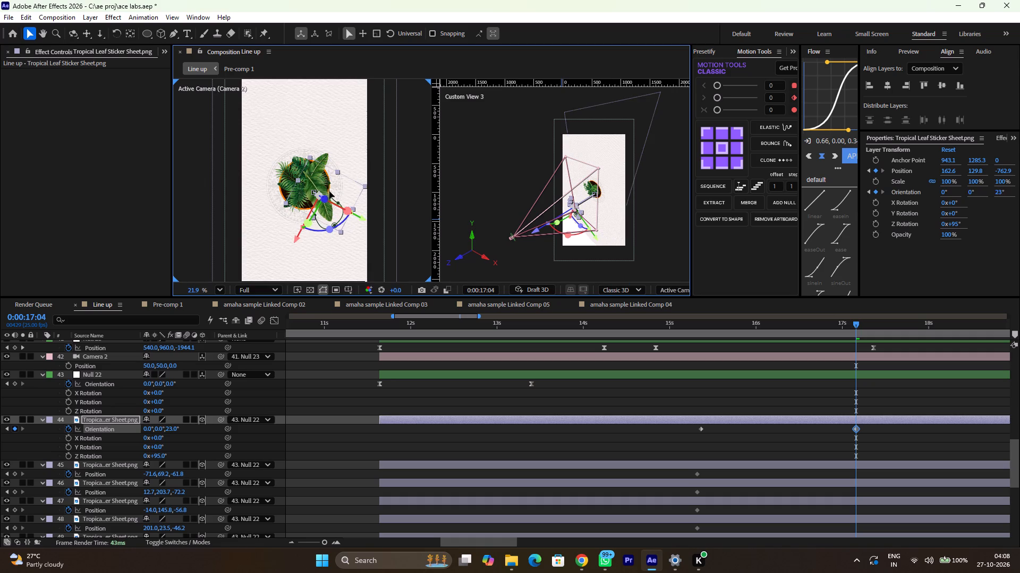
Move leaf layer 44 outward to position 573.4, 102.9, -762.9 at 0:00:17:04 and scrub its motion back to 0:00:15:08.
left_click_drag(321, 180, 377, 177)
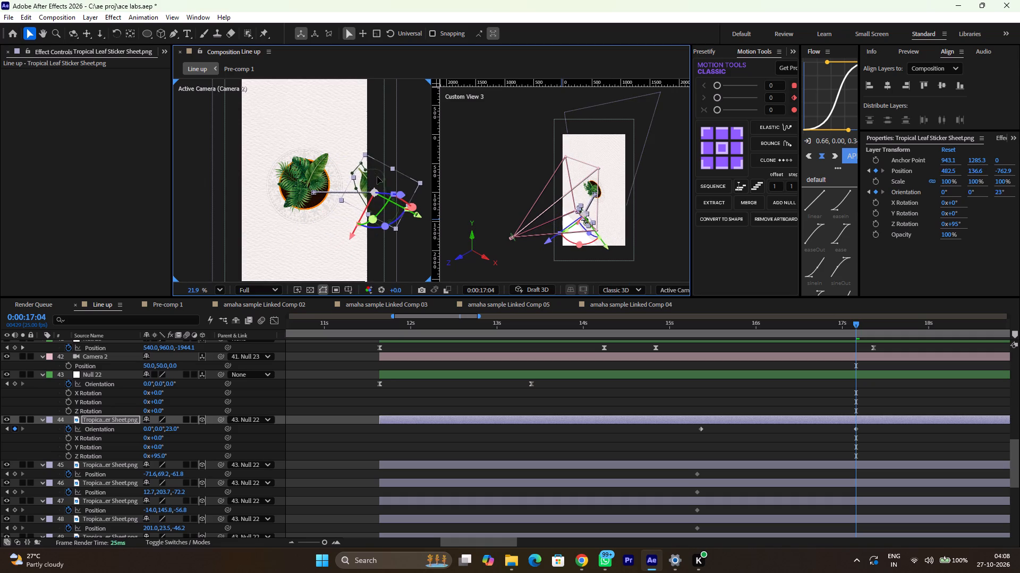
left_click_drag(377, 177, 386, 176)
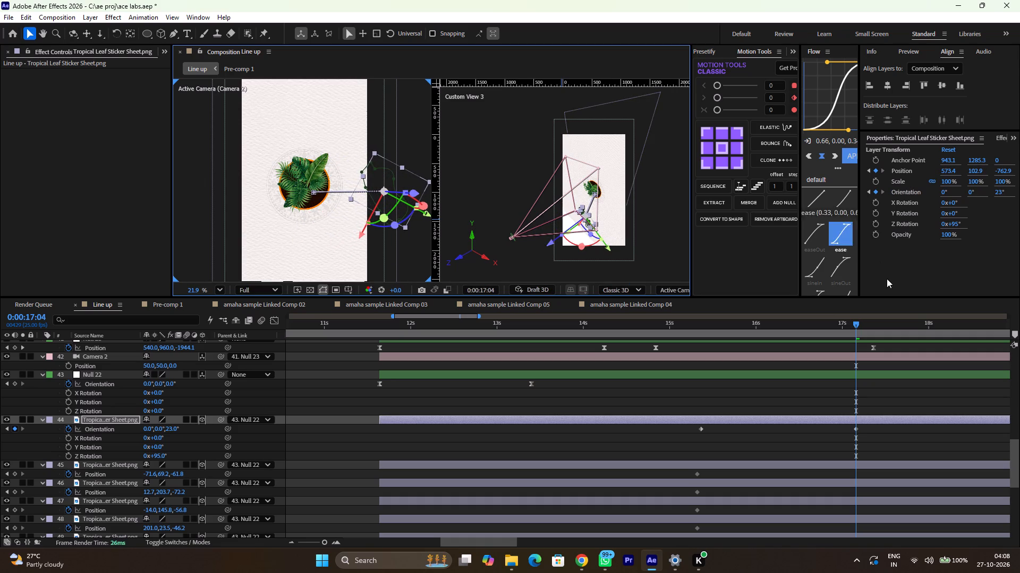
left_click_drag(747, 328, 726, 327)
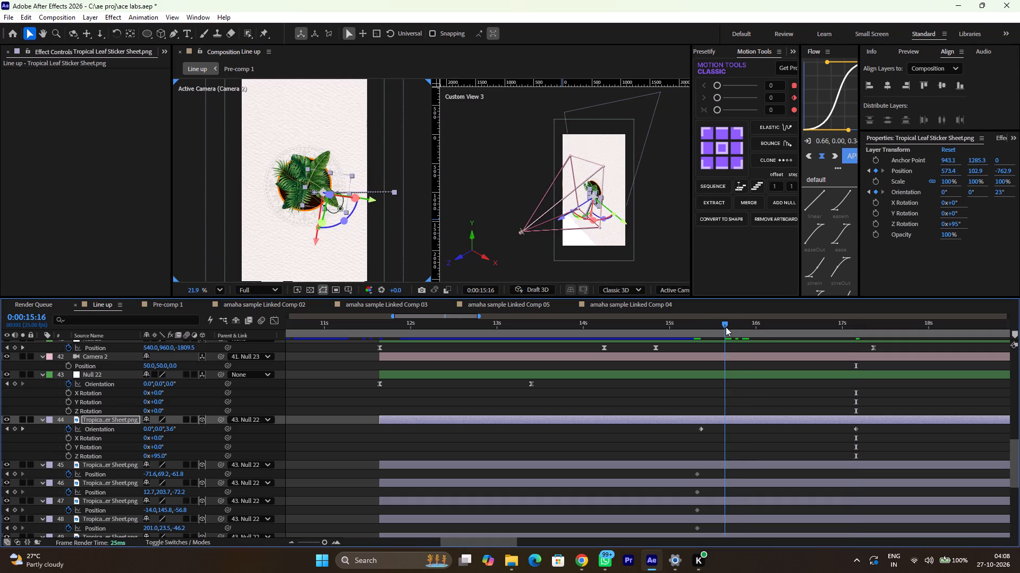
left_click_drag(726, 327, 751, 335)
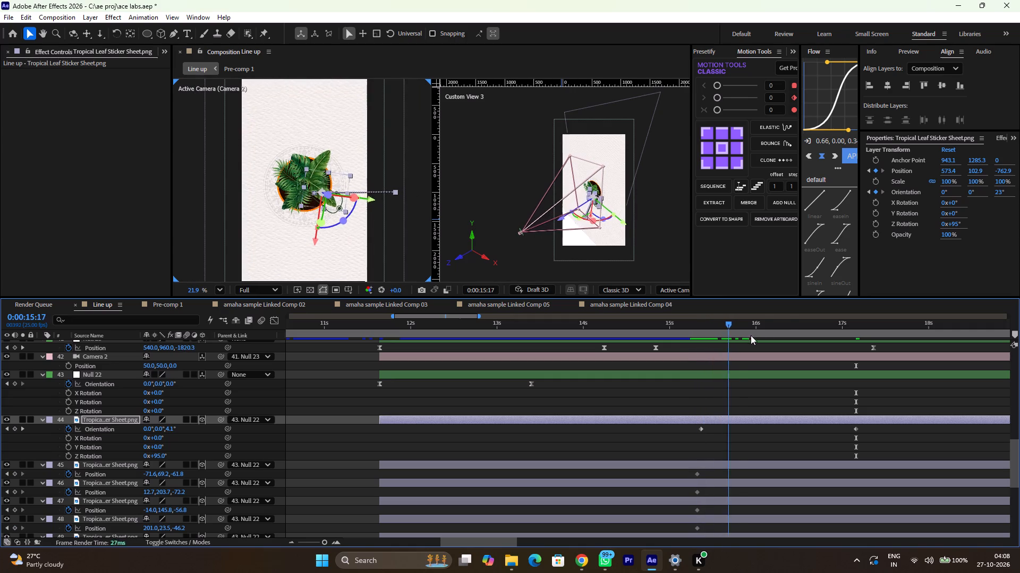
left_click_drag(751, 335, 846, 340)
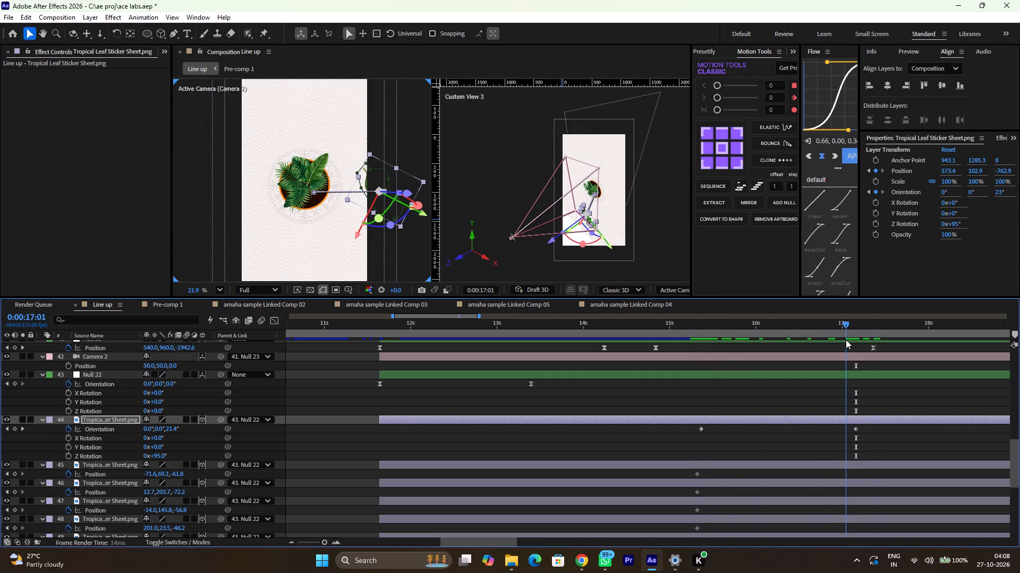
left_click_drag(846, 340, 855, 341)
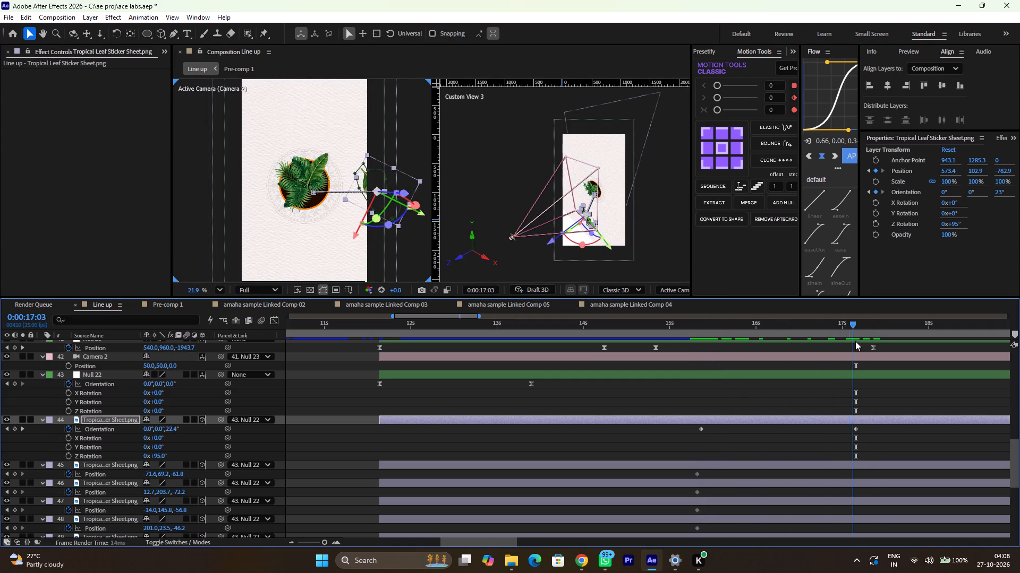
left_click_drag(855, 341, 707, 374)
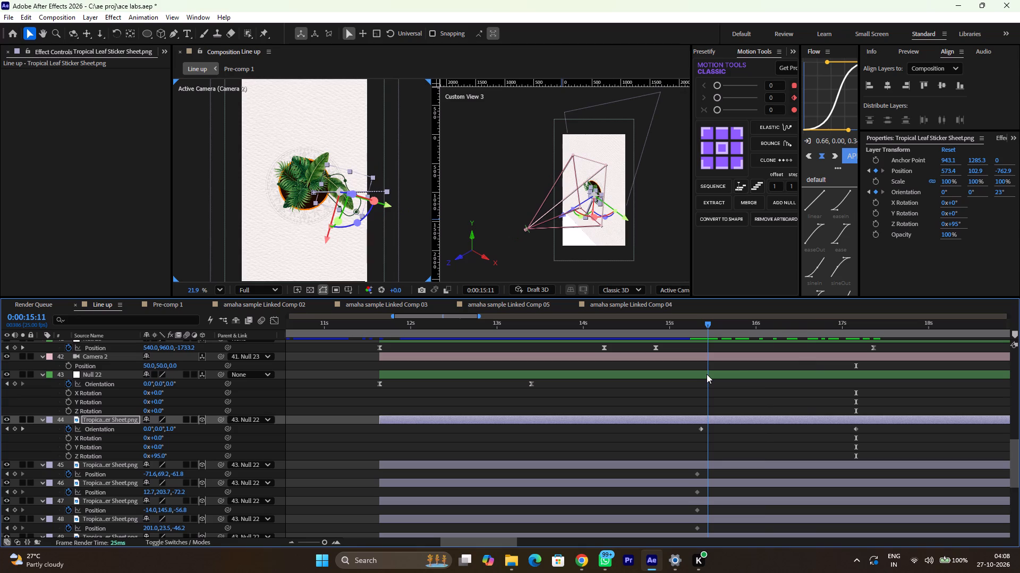
left_click_drag(707, 374, 699, 376)
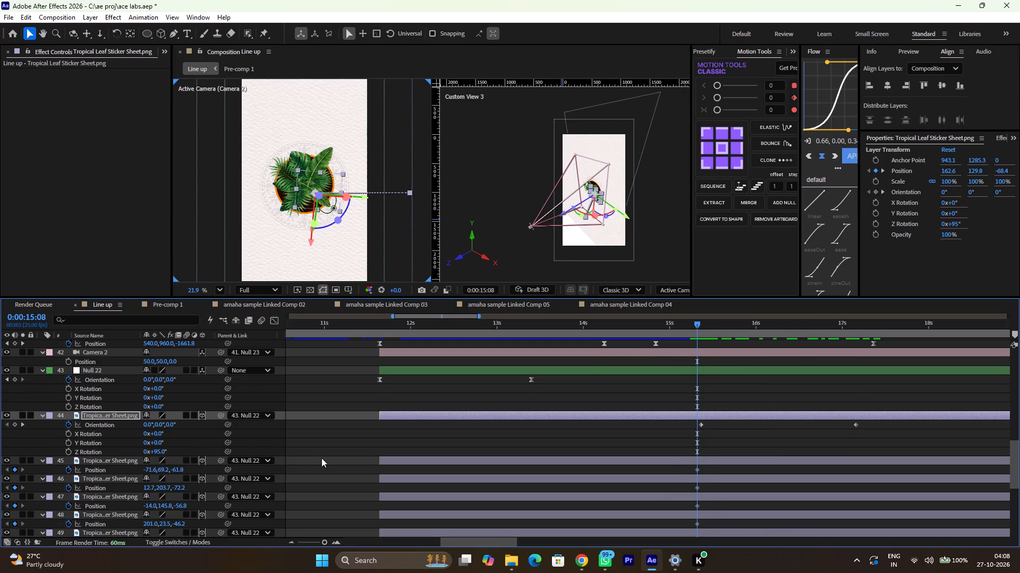
Add Orientation keyframes at 0:00:15:09 to leaf layers 45 to 51, matching layer 44's first Orientation keyframe time.
left_click(22, 422)
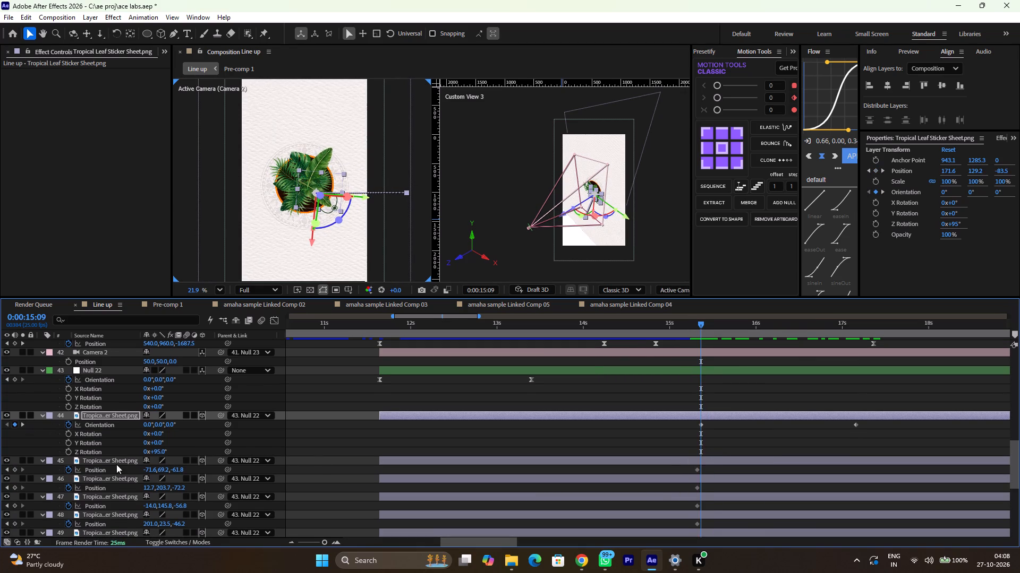
scroll(116, 464, "down", 1)
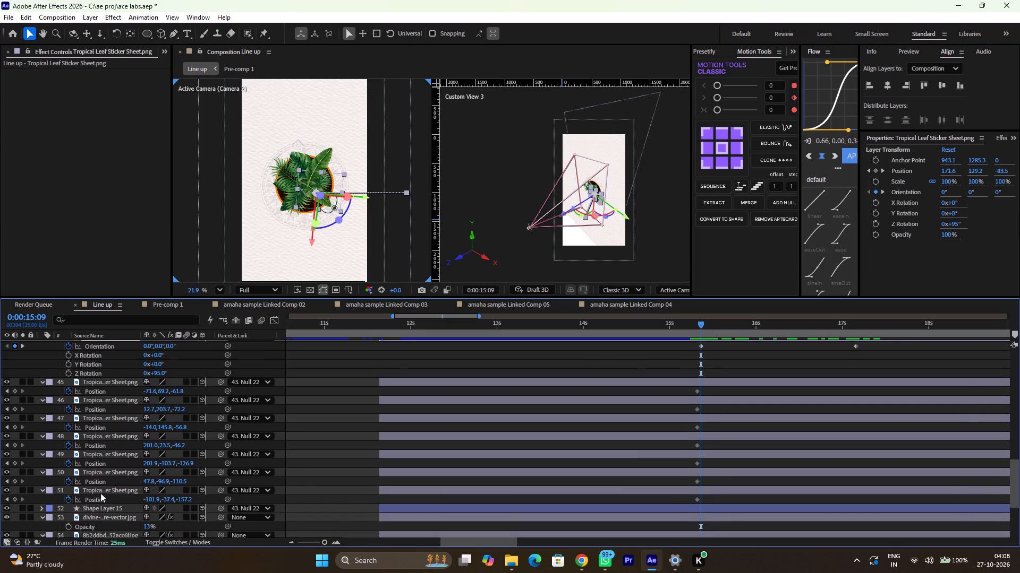
left_click(106, 492, "shift")
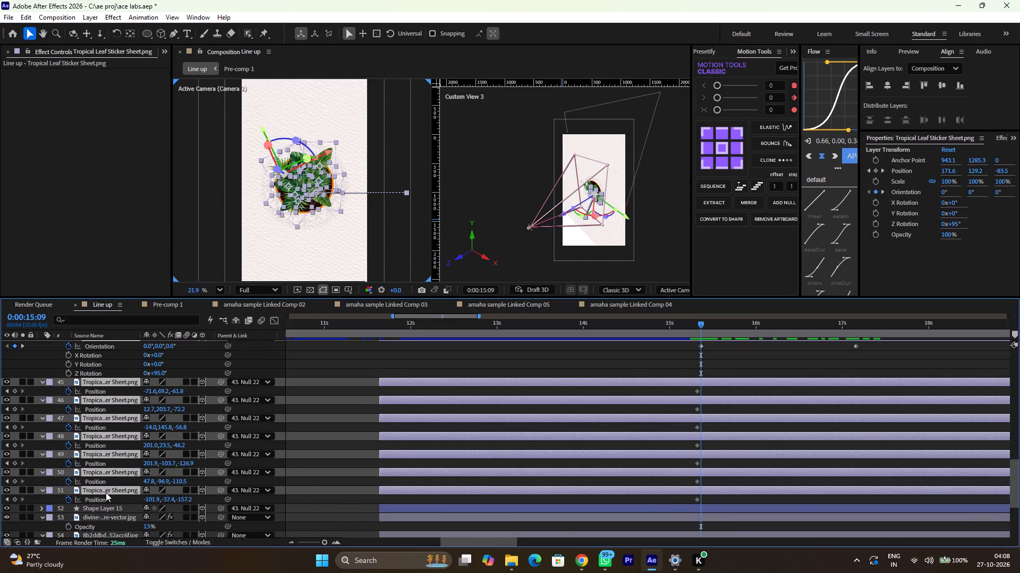
key("r")
key("r")
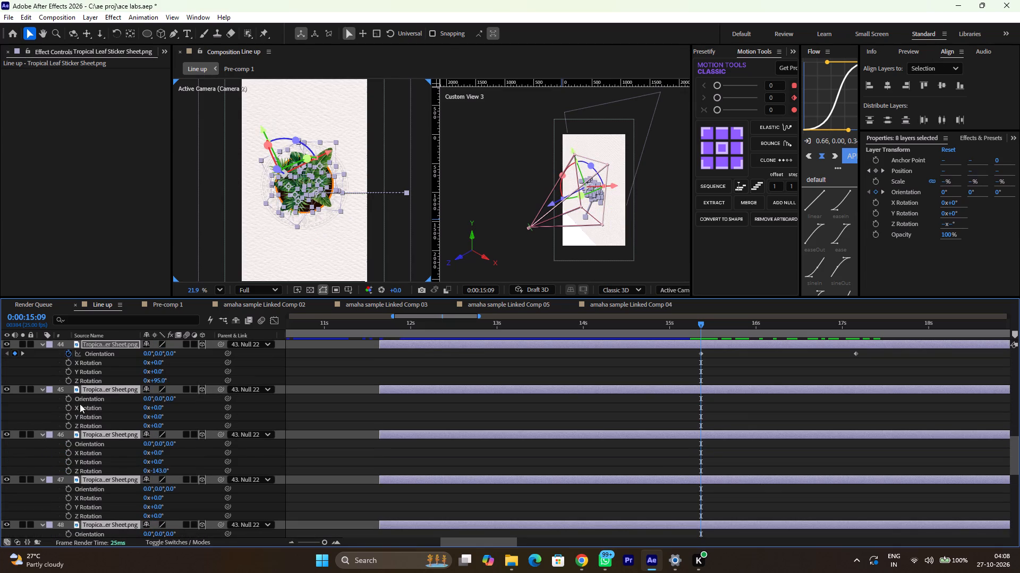
left_click(66, 396)
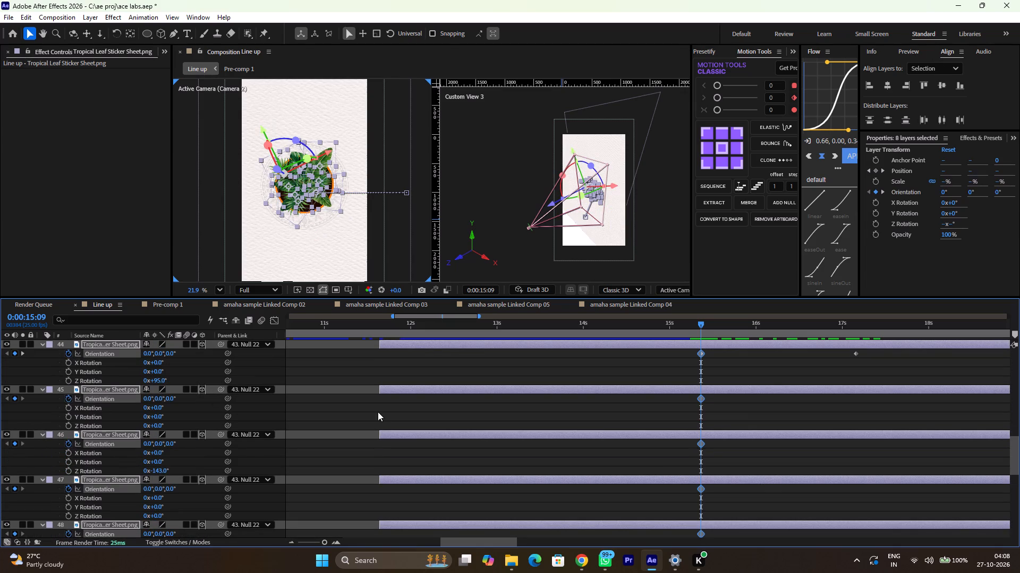